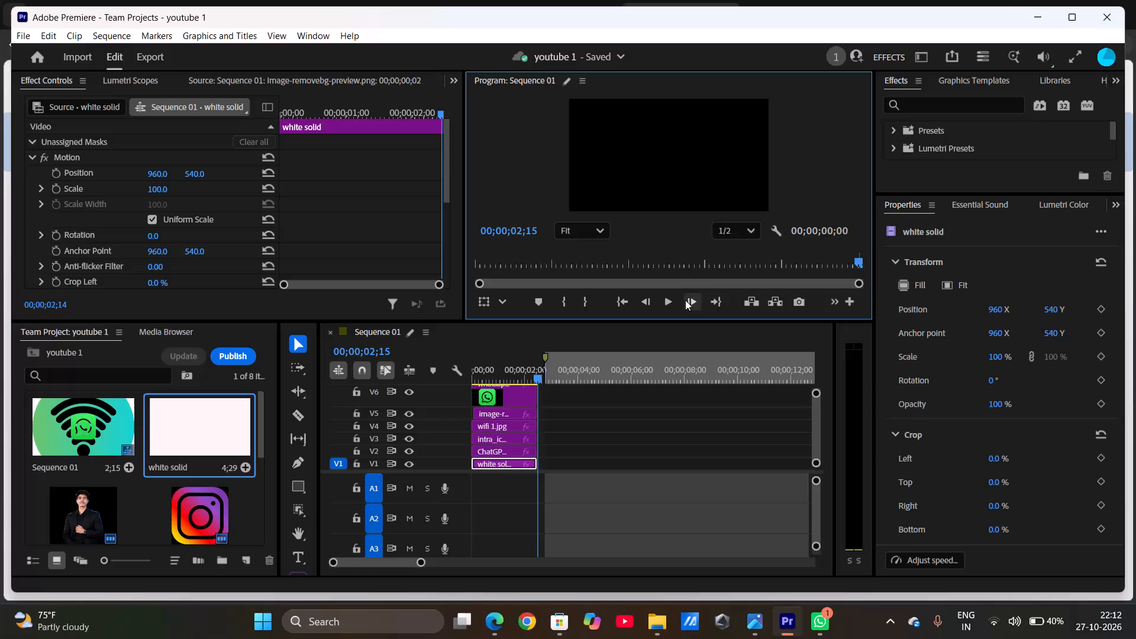
Review the end of Sequence 01 in playback and examine its stacked video tracks.
click(651, 301)
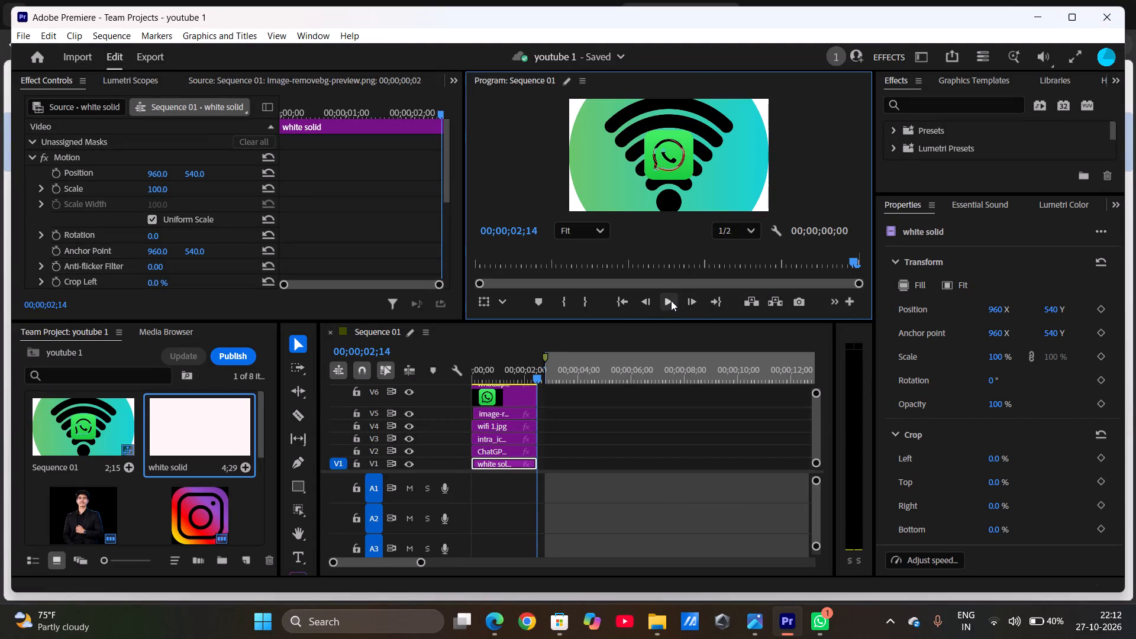
click(671, 301)
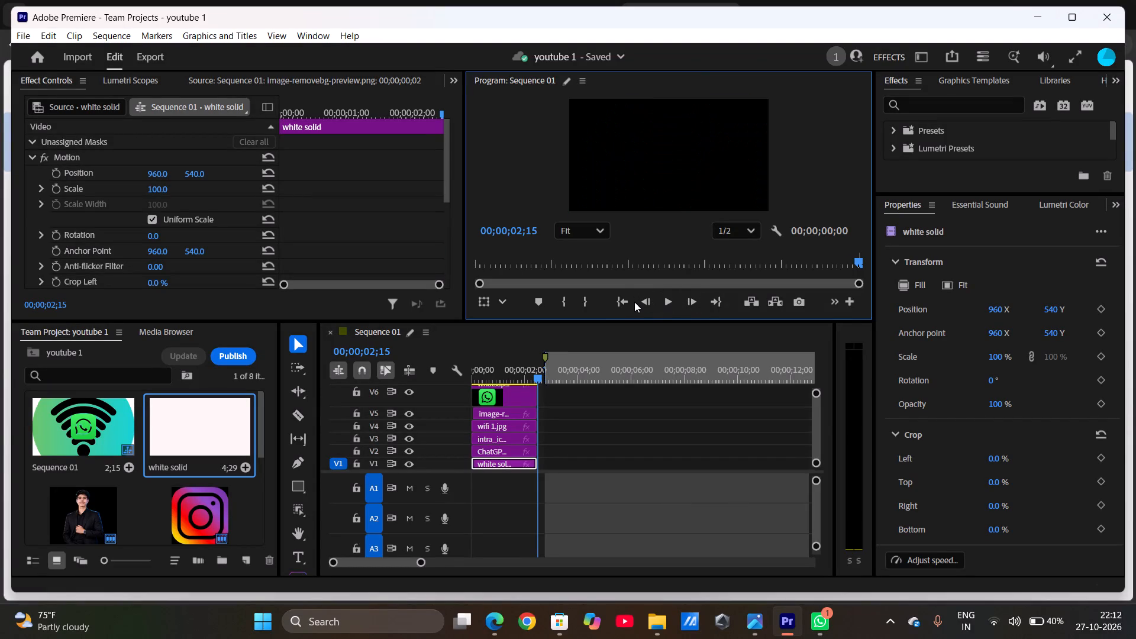
click(619, 301)
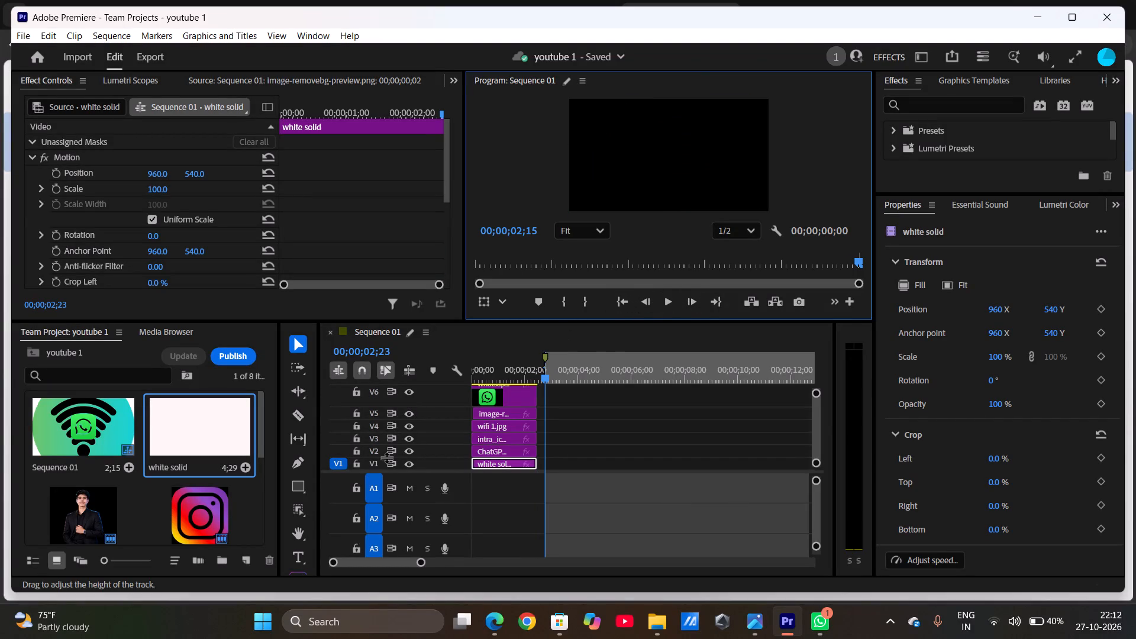
click(370, 467)
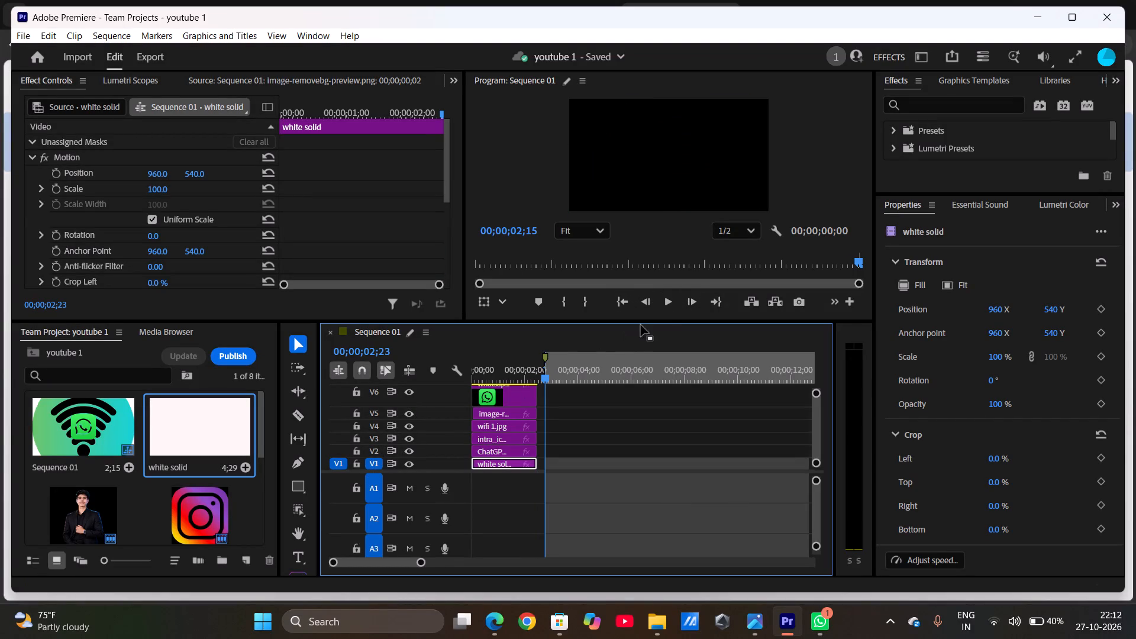
click(665, 309)
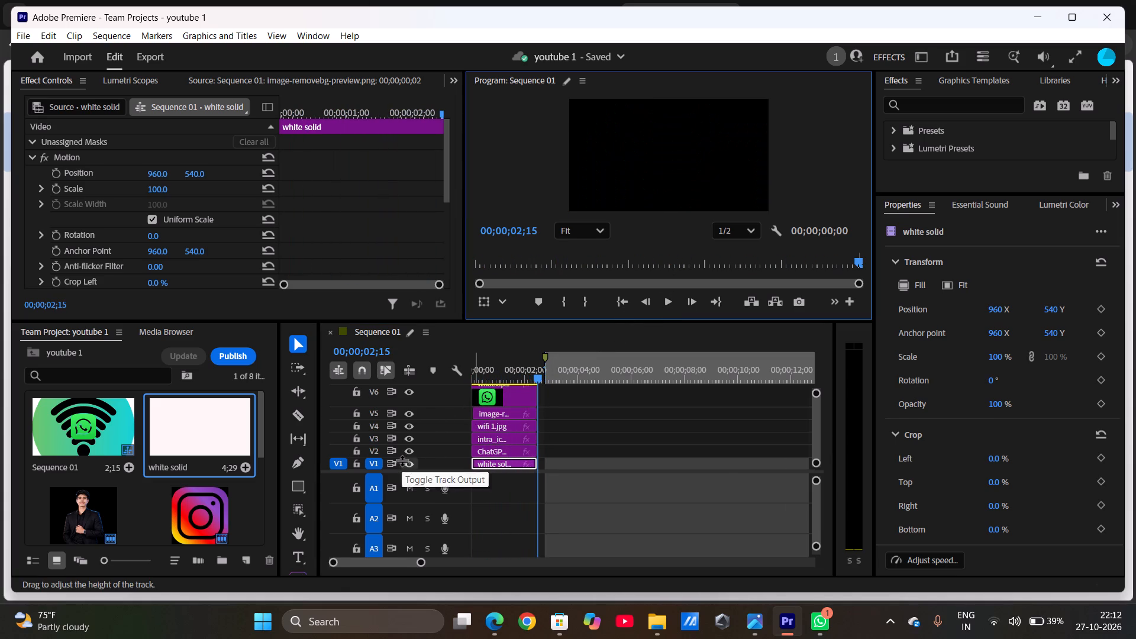
scroll(402, 460, down, 1)
scroll(402, 460, right, 6)
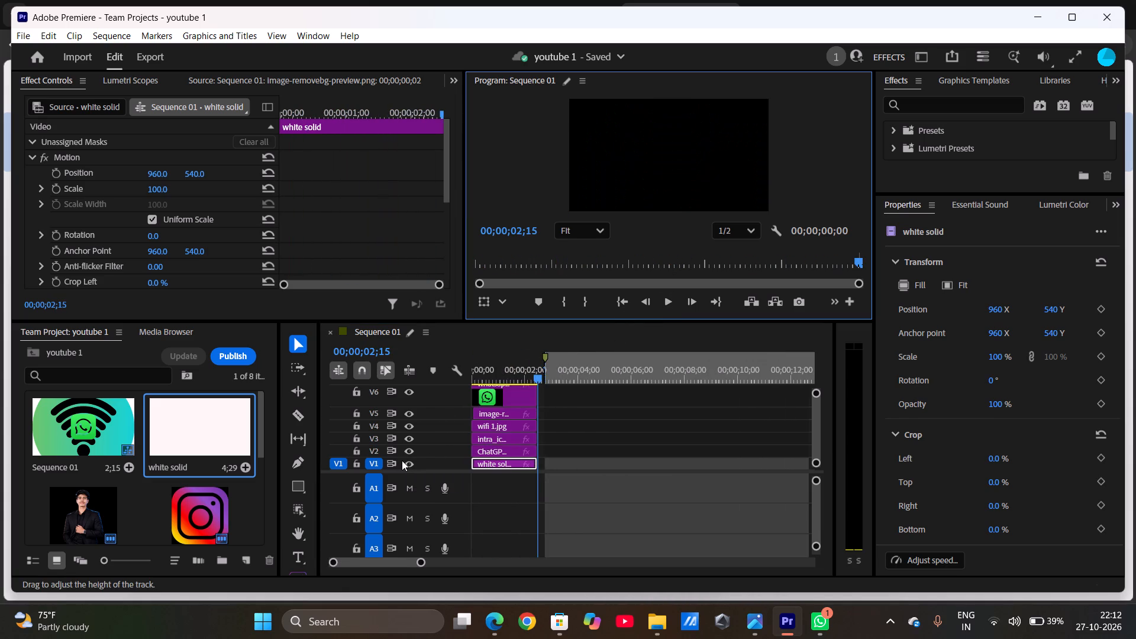
scroll(402, 460, right, 2)
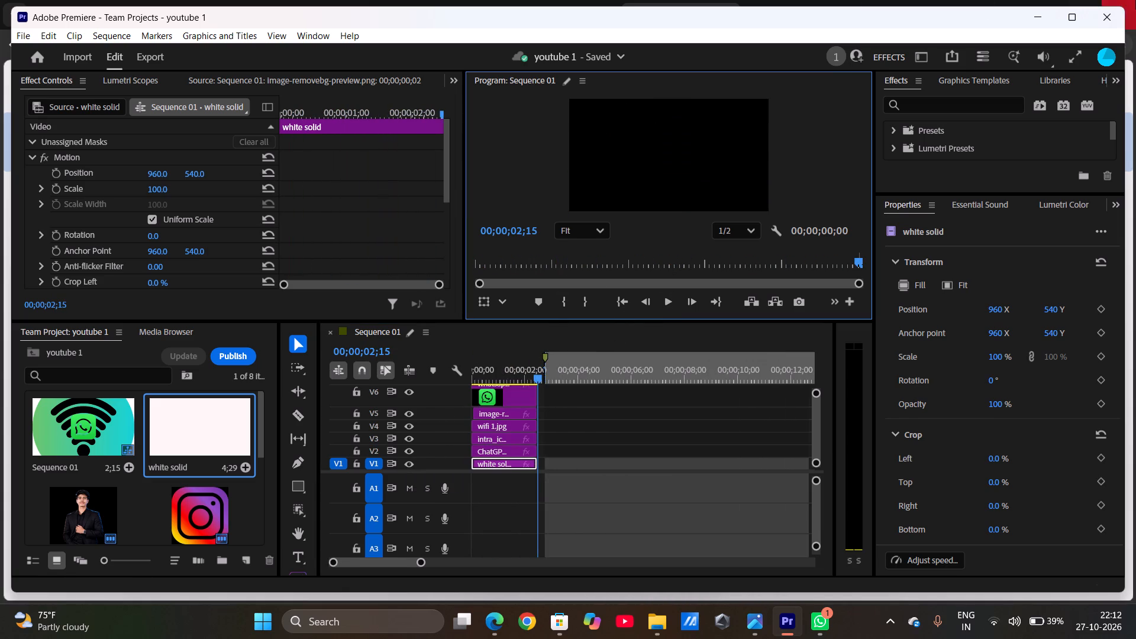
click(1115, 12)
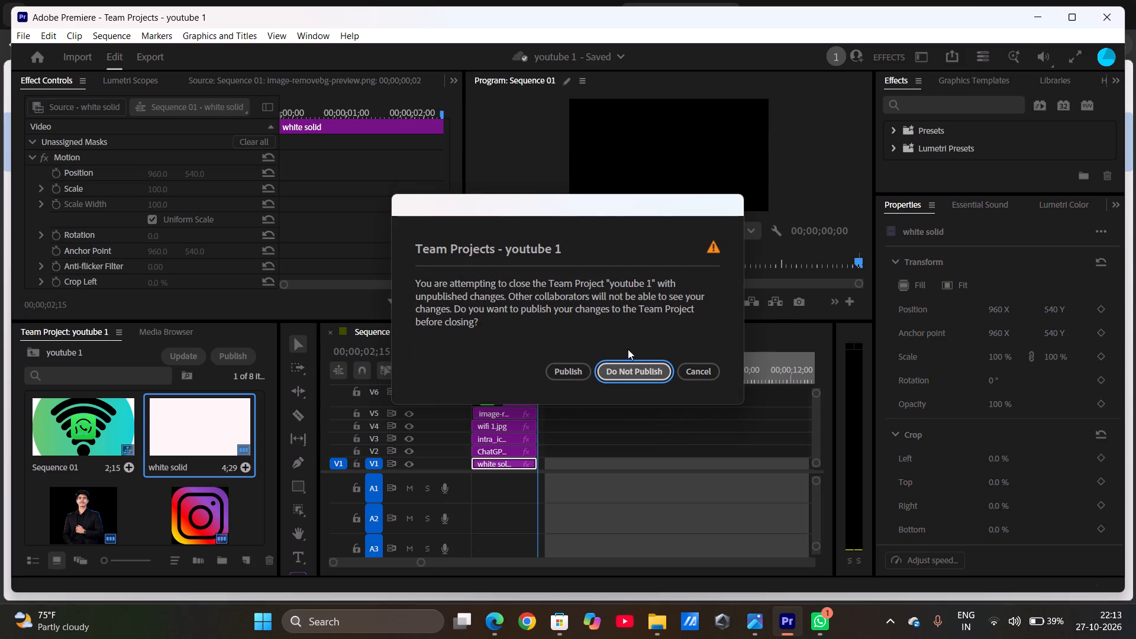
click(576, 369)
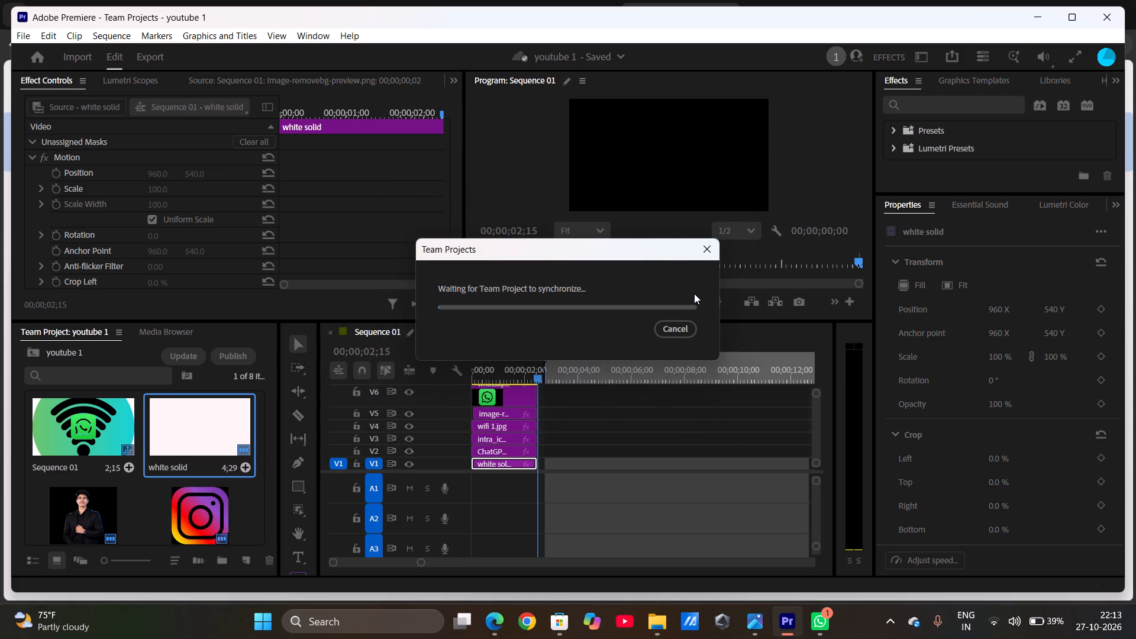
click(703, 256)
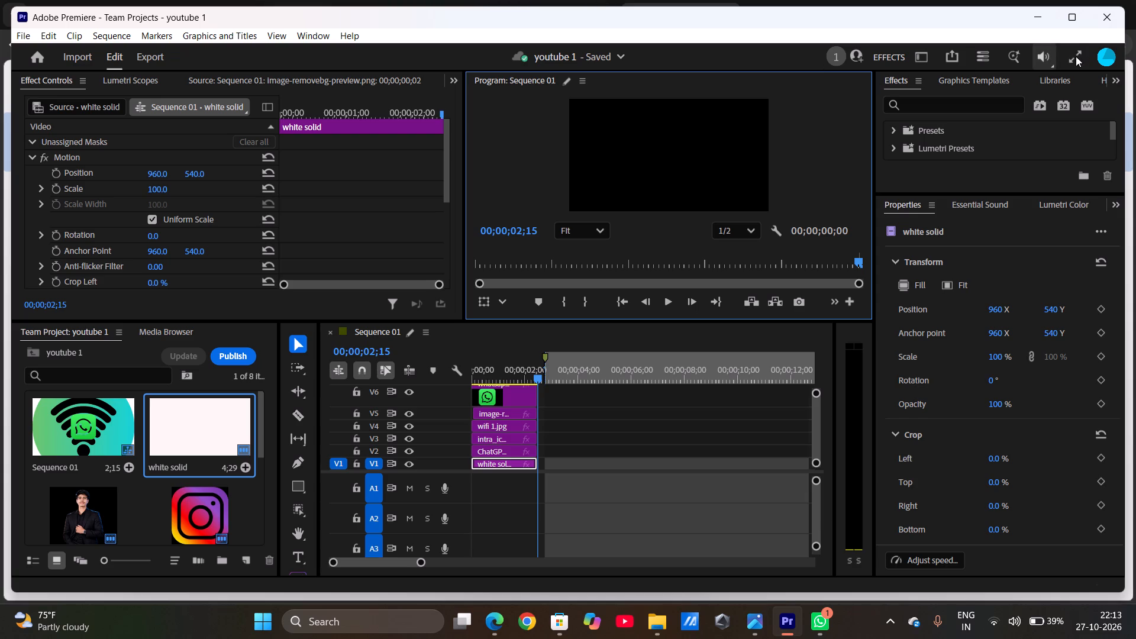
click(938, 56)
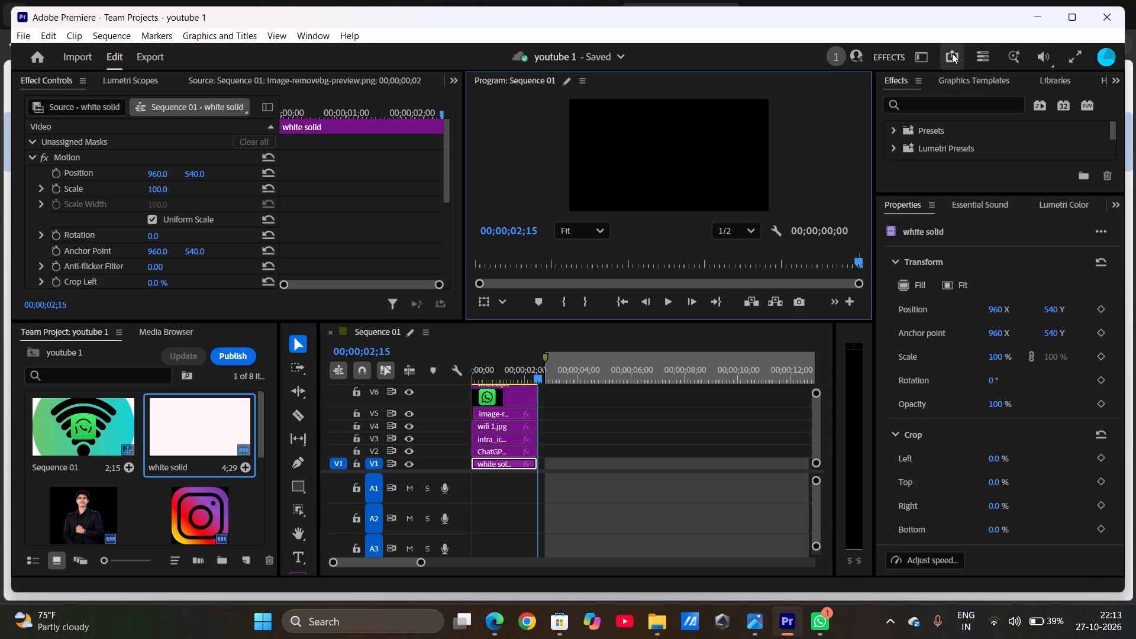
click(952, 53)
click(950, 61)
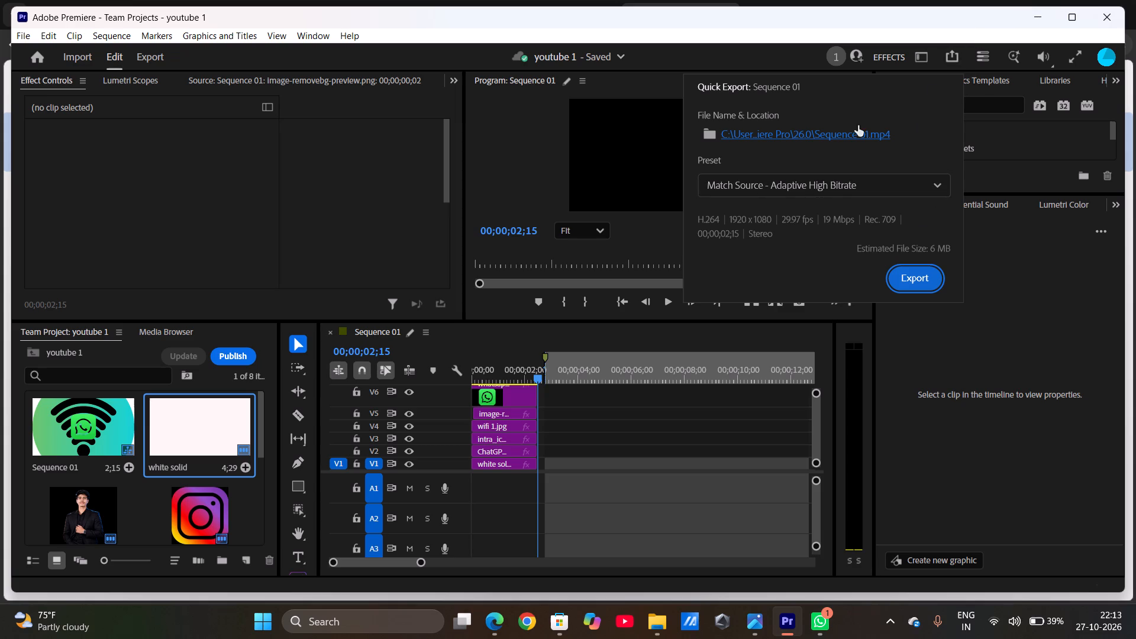
Close Premiere and the youtube 1 team project without publishing its changes.
click(1112, 13)
click(653, 365)
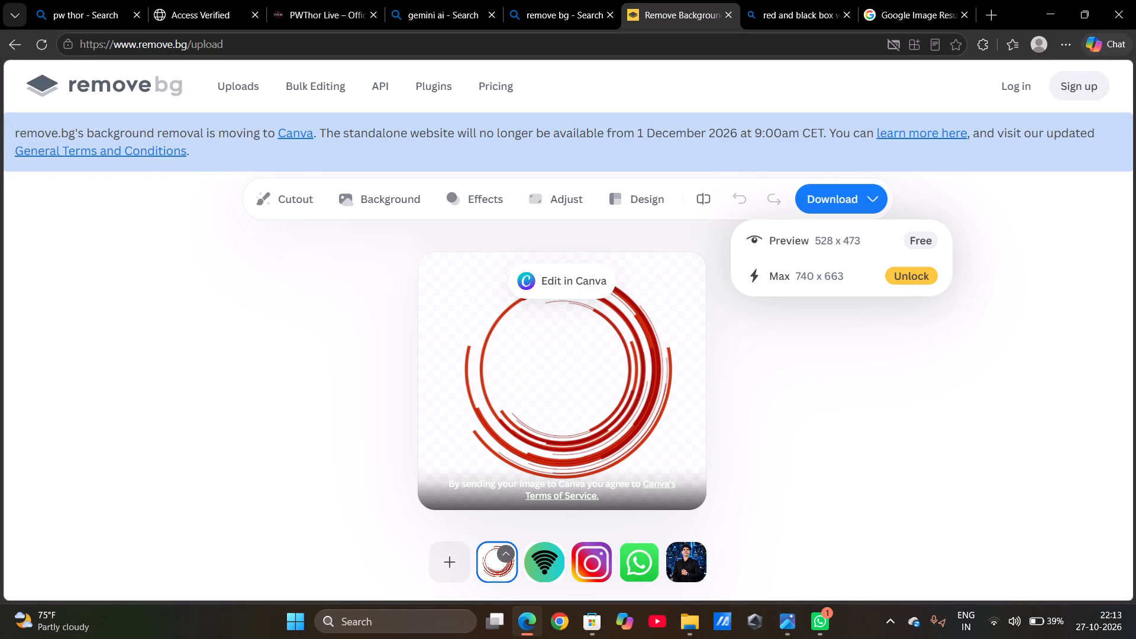
Relaunch Adobe Premiere.
click(296, 637)
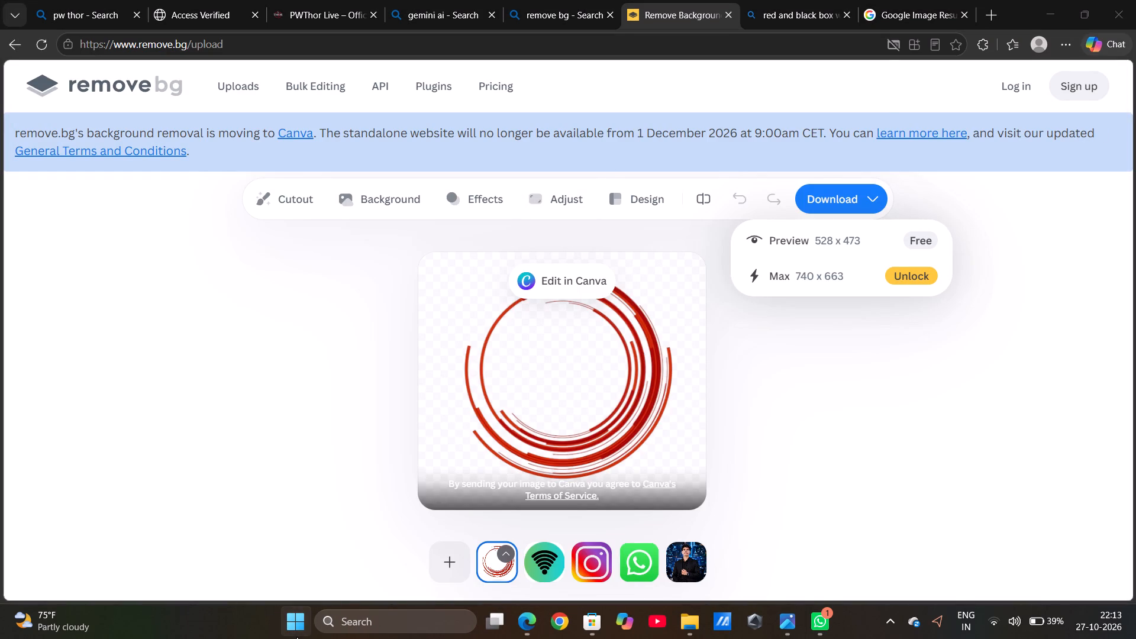
click(406, 537)
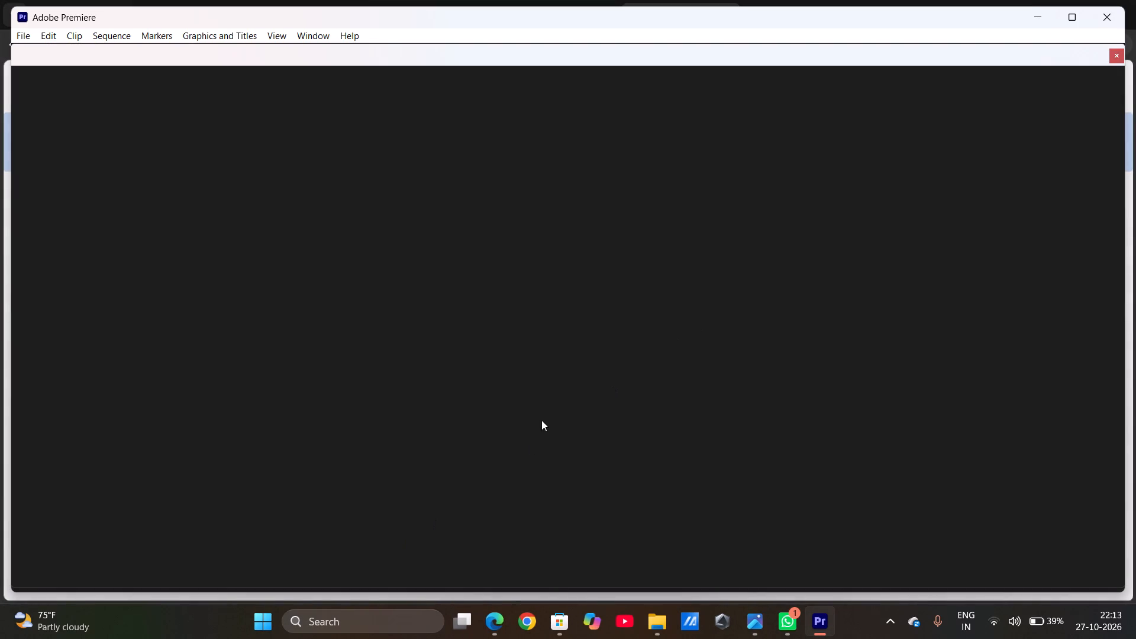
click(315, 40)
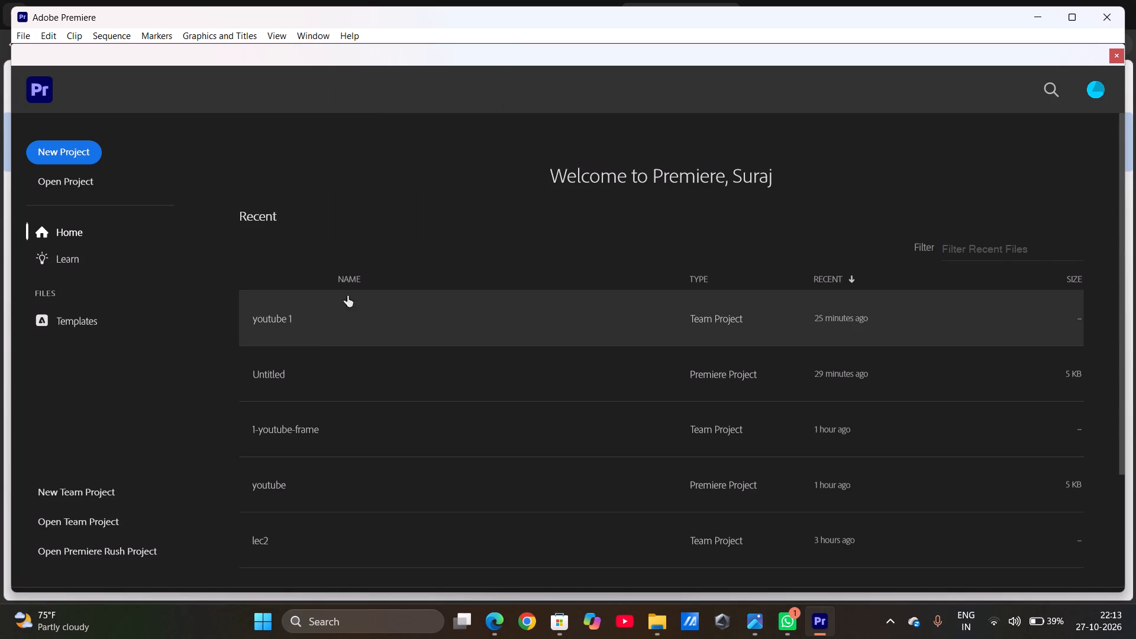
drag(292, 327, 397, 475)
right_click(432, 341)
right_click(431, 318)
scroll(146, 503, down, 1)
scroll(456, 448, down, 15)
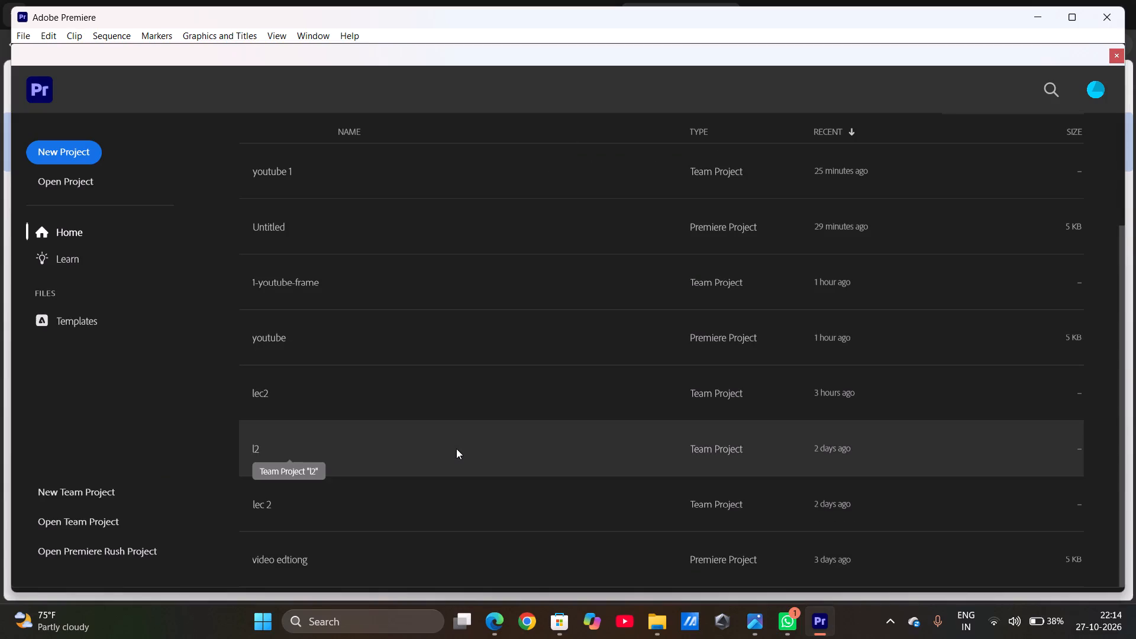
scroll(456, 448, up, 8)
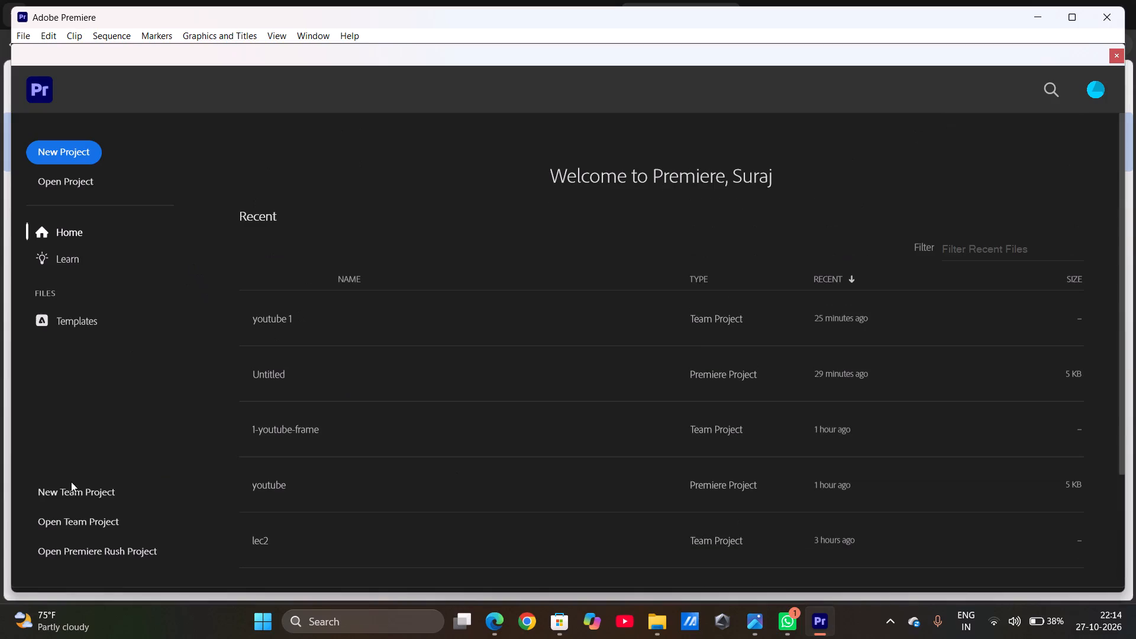
Create a new team project named "youtube 2".
click(74, 496)
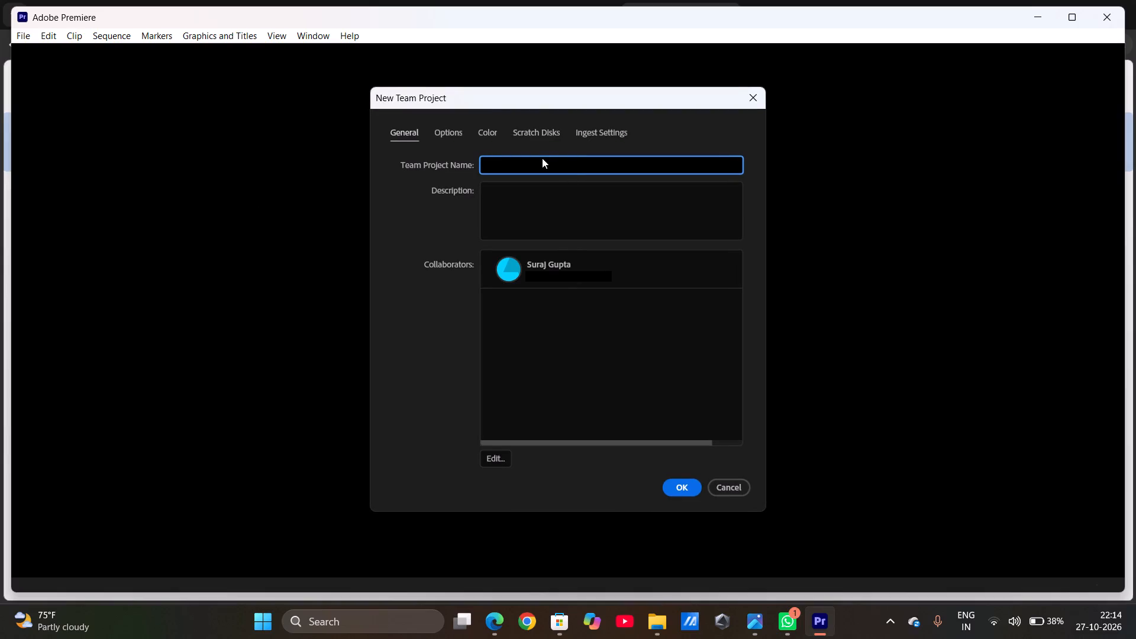
text(yout)
key(u)
text(be 2)
key(Return)
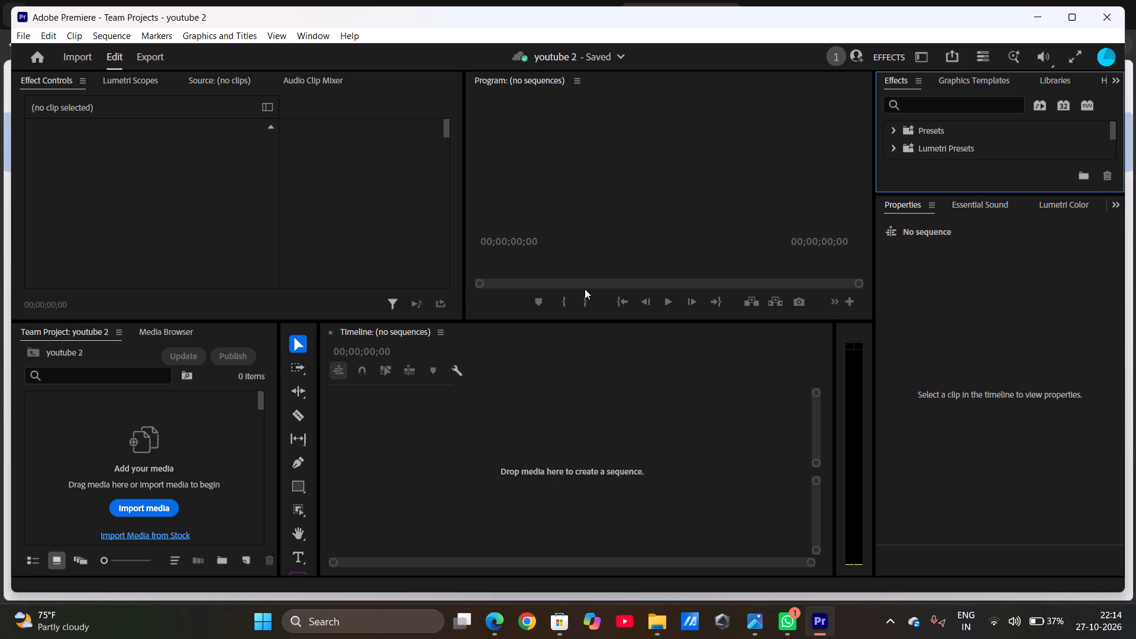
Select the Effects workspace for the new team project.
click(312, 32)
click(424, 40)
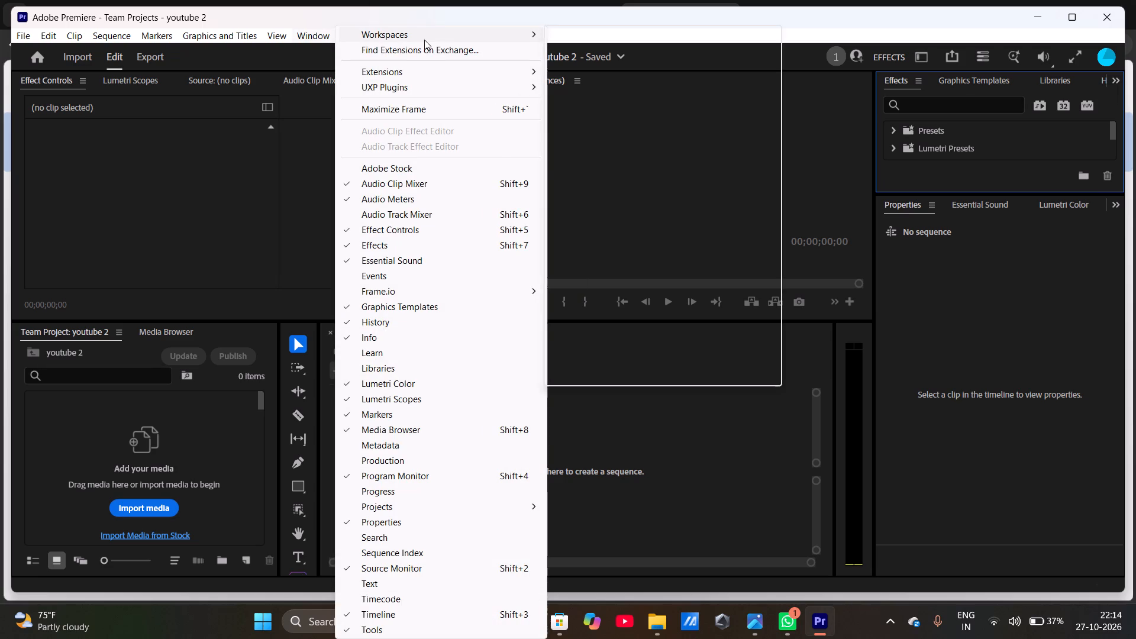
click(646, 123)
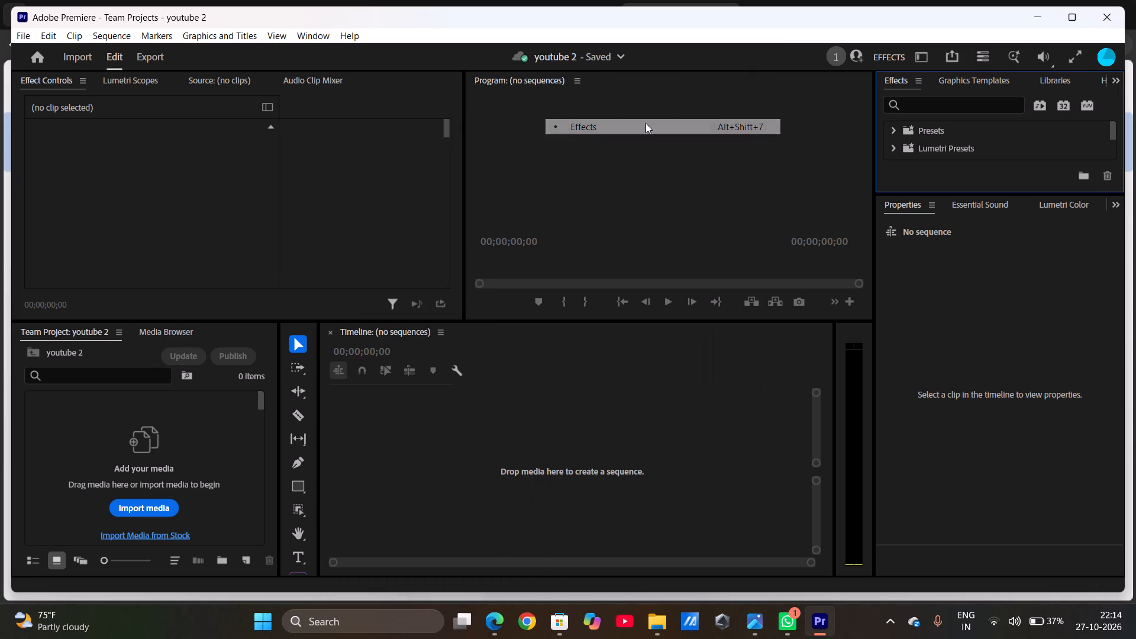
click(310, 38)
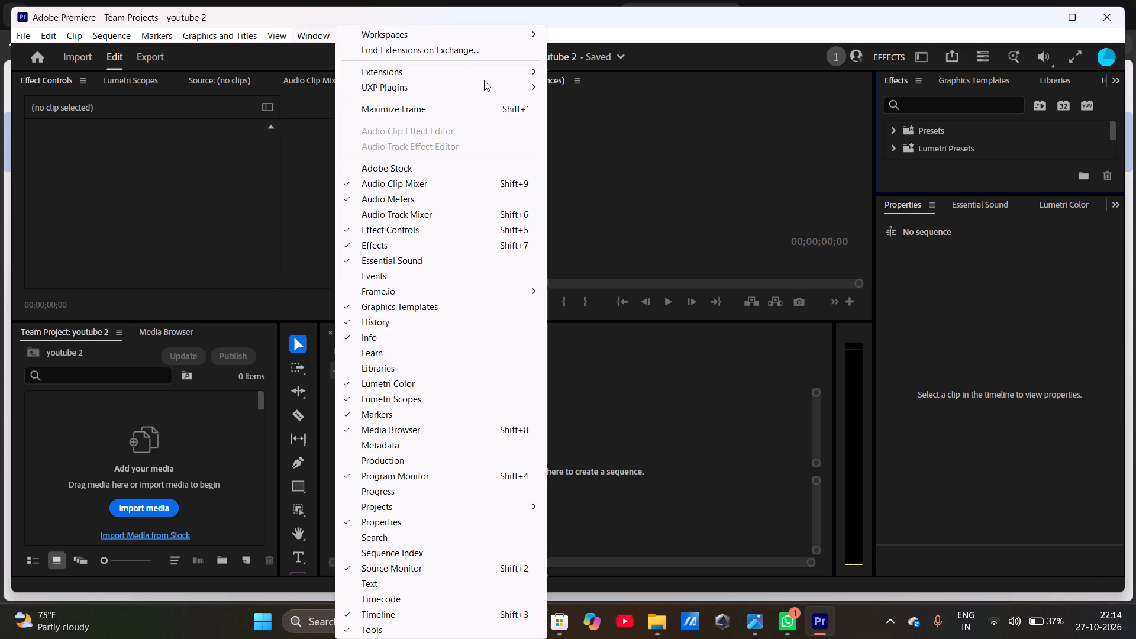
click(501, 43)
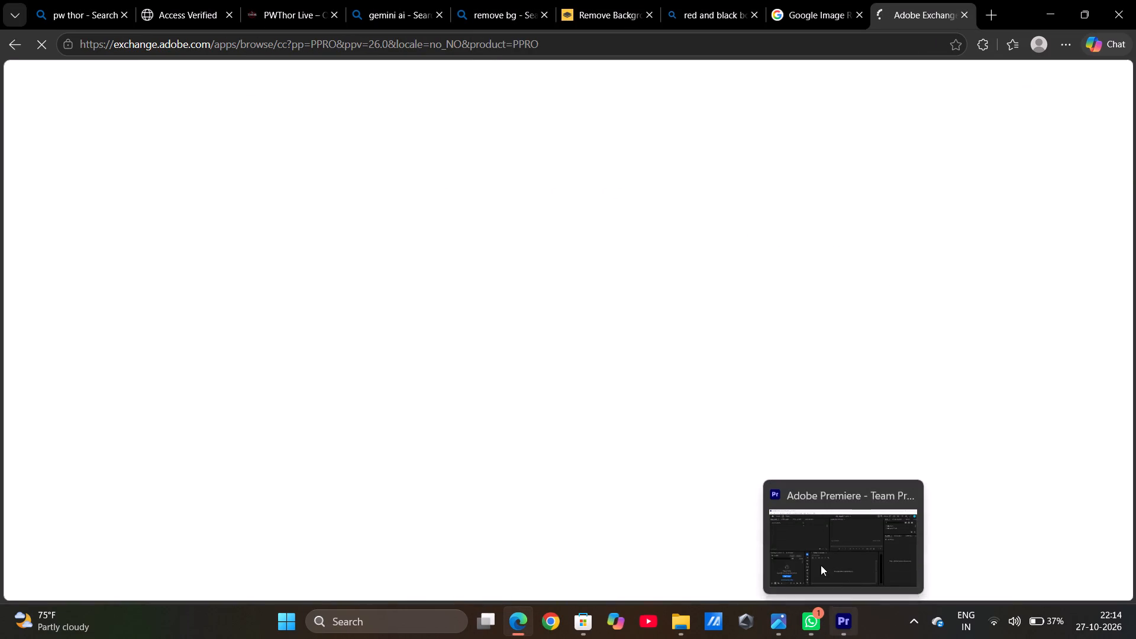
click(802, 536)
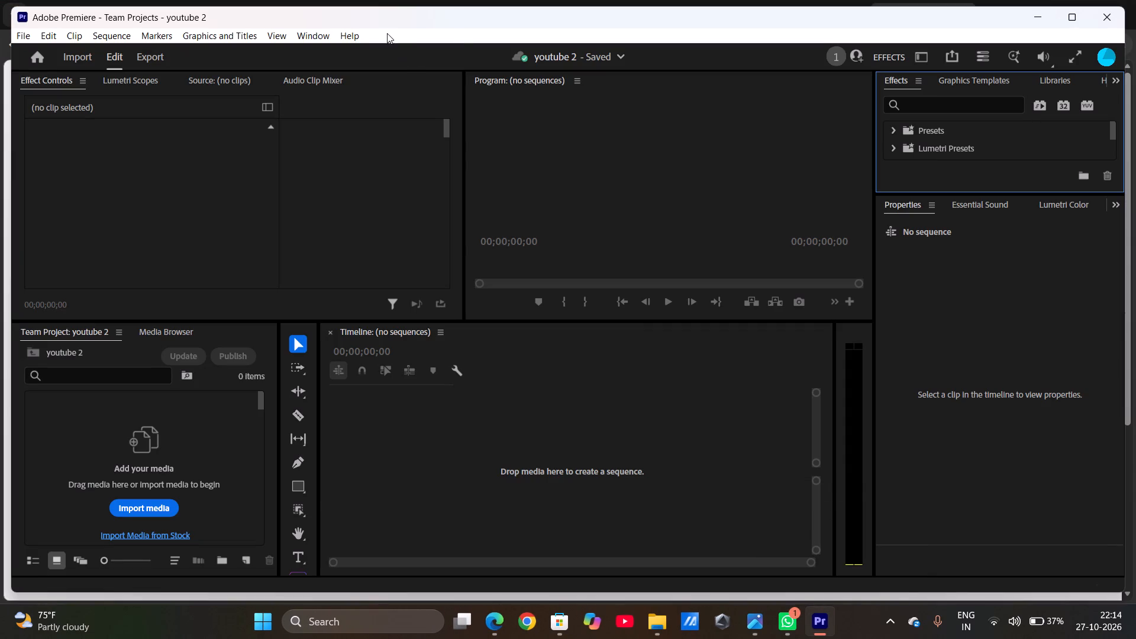
Switch the workspace layout to Editing.
click(304, 35)
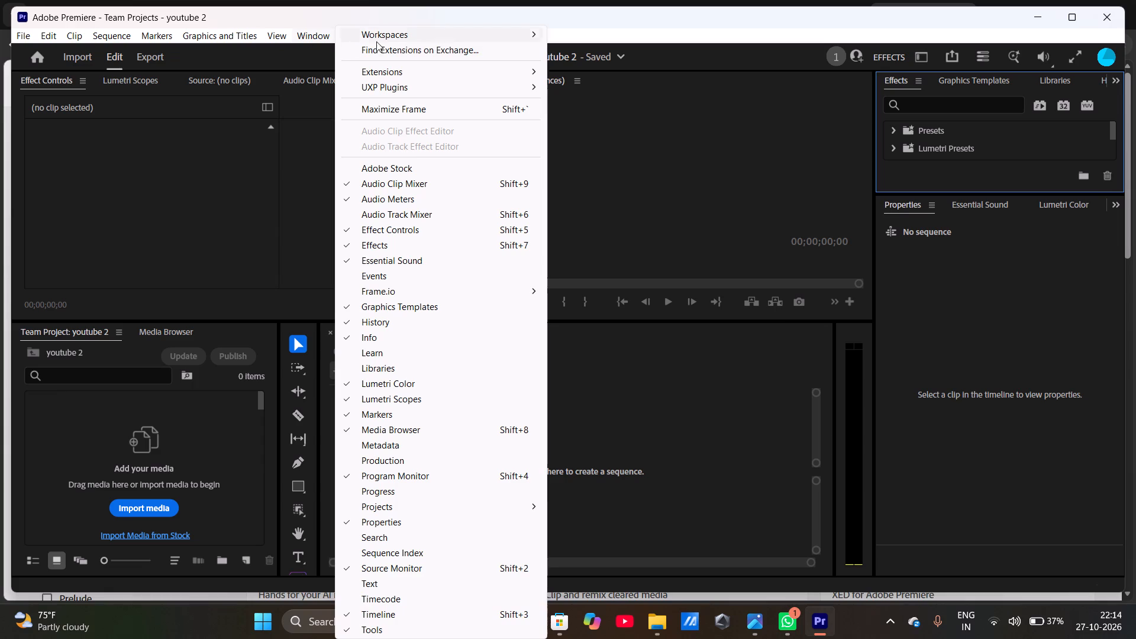
click(383, 30)
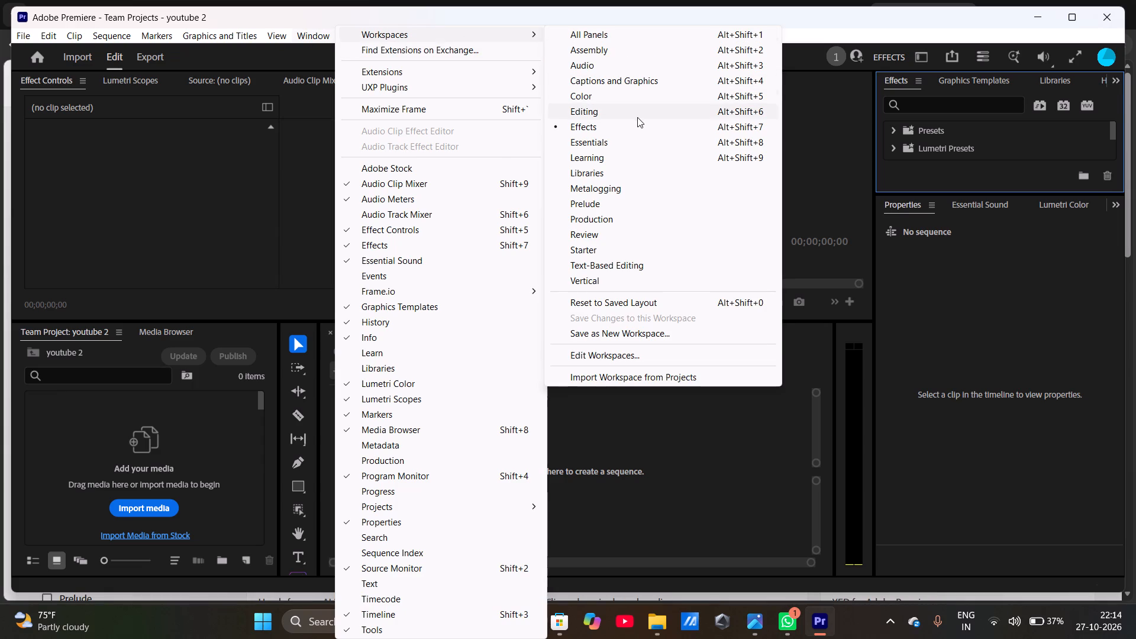
click(632, 114)
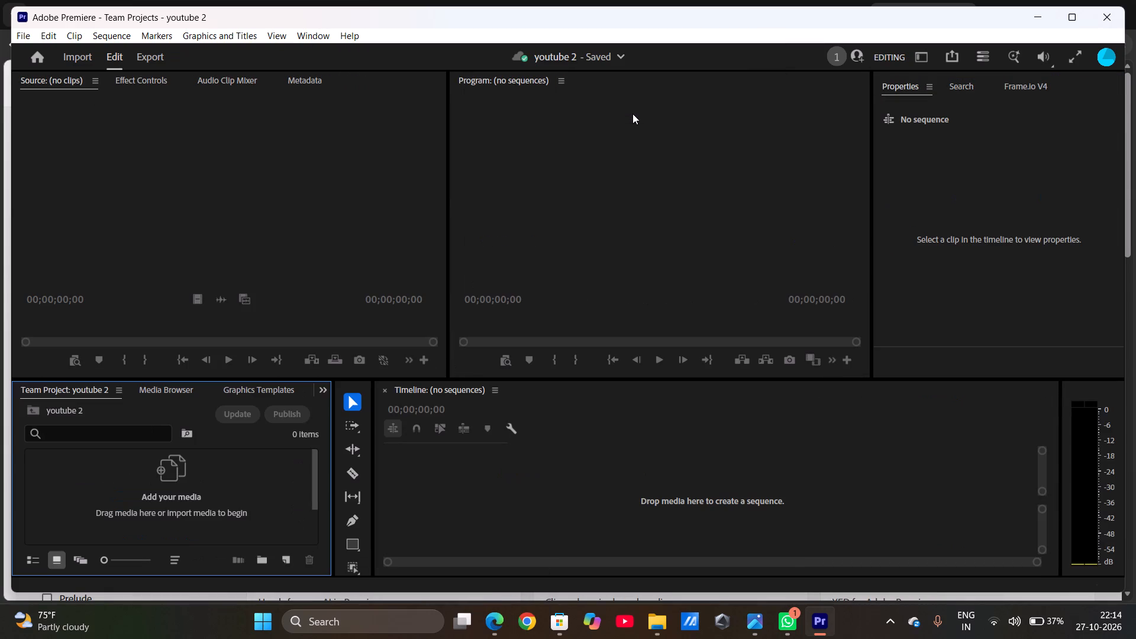
Create a new sequence with the HD 1080p 29.97 fps preset, keeping the default name.
click(176, 490)
click(278, 558)
right_click(278, 558)
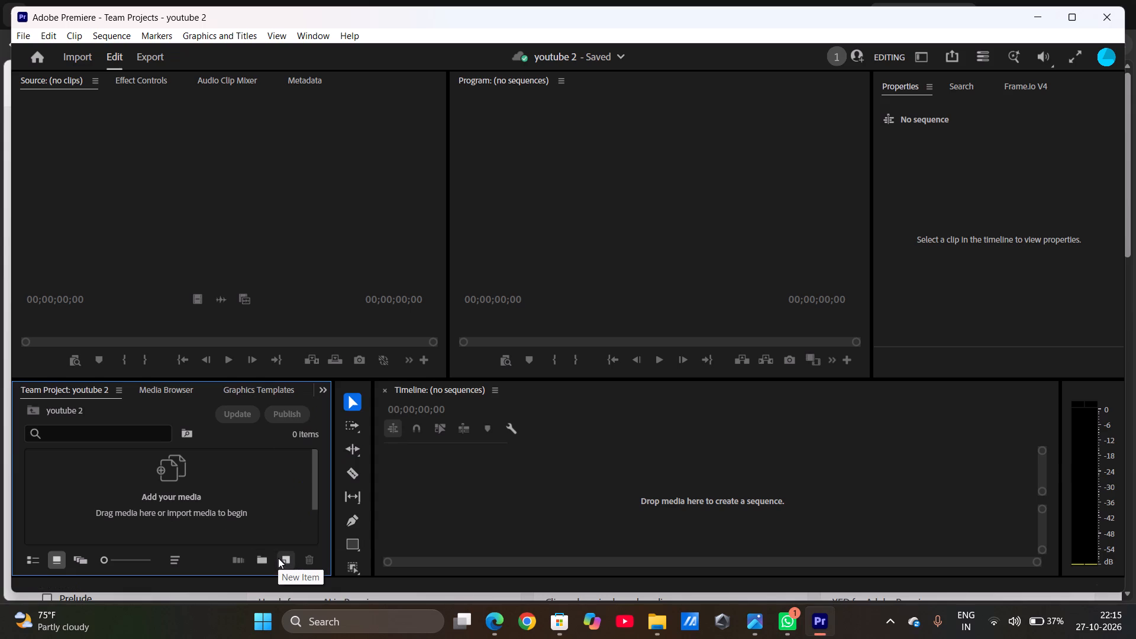
right_click(278, 558)
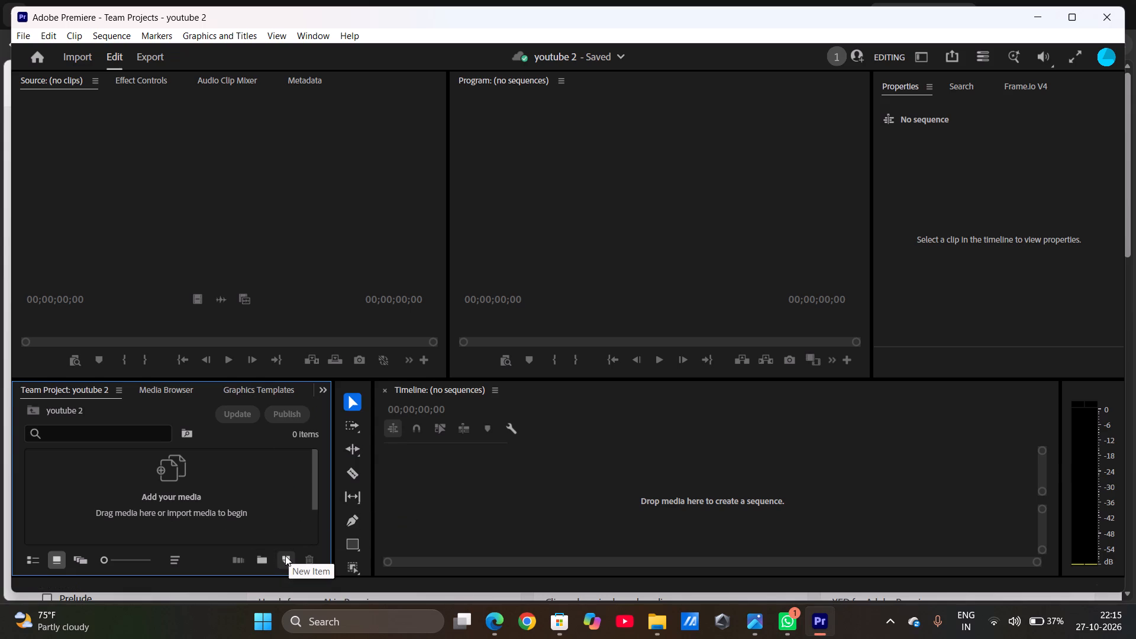
click(285, 556)
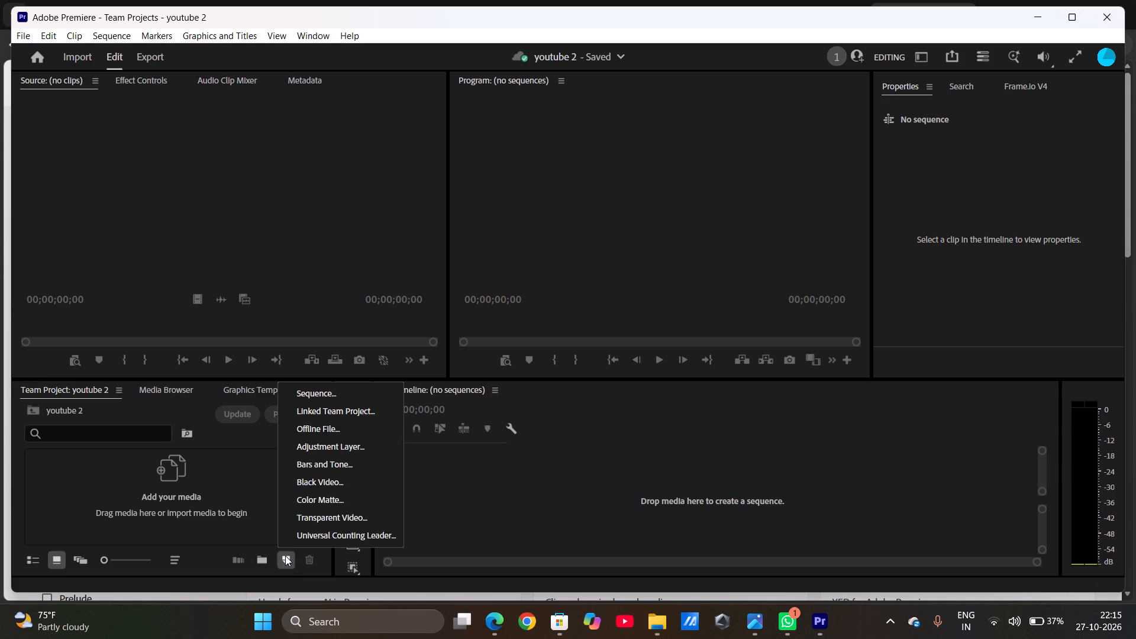
click(353, 388)
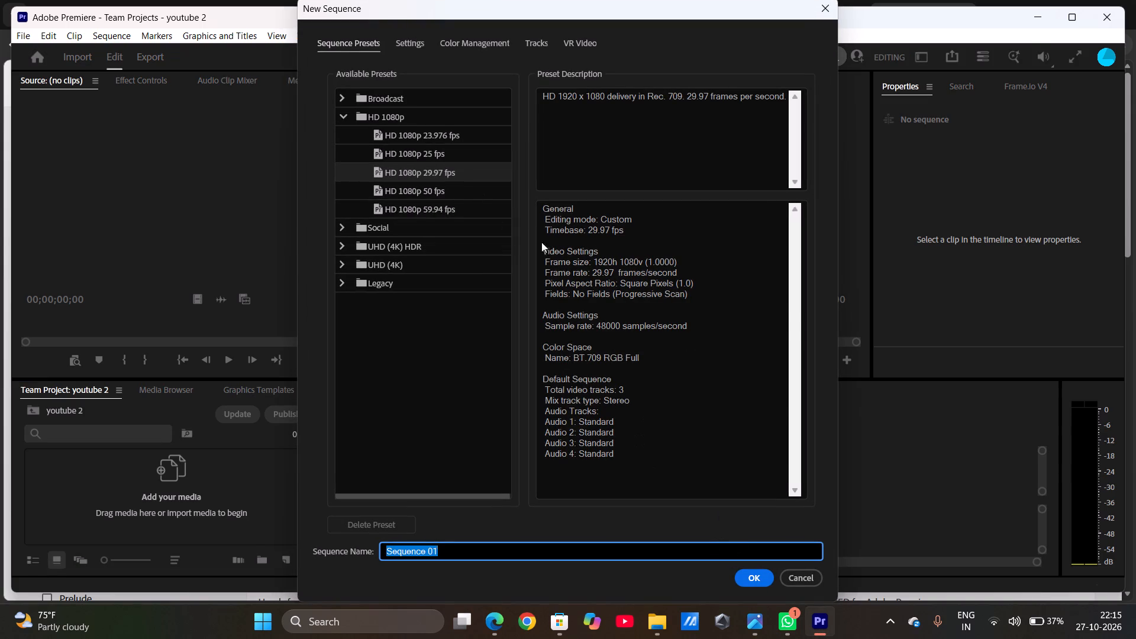
click(751, 583)
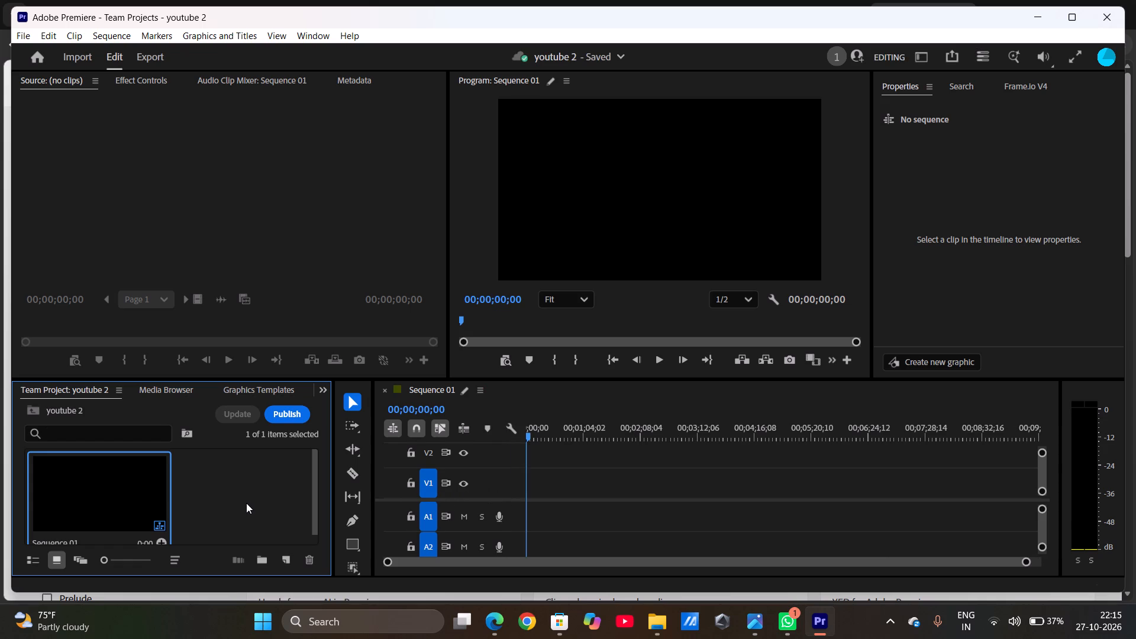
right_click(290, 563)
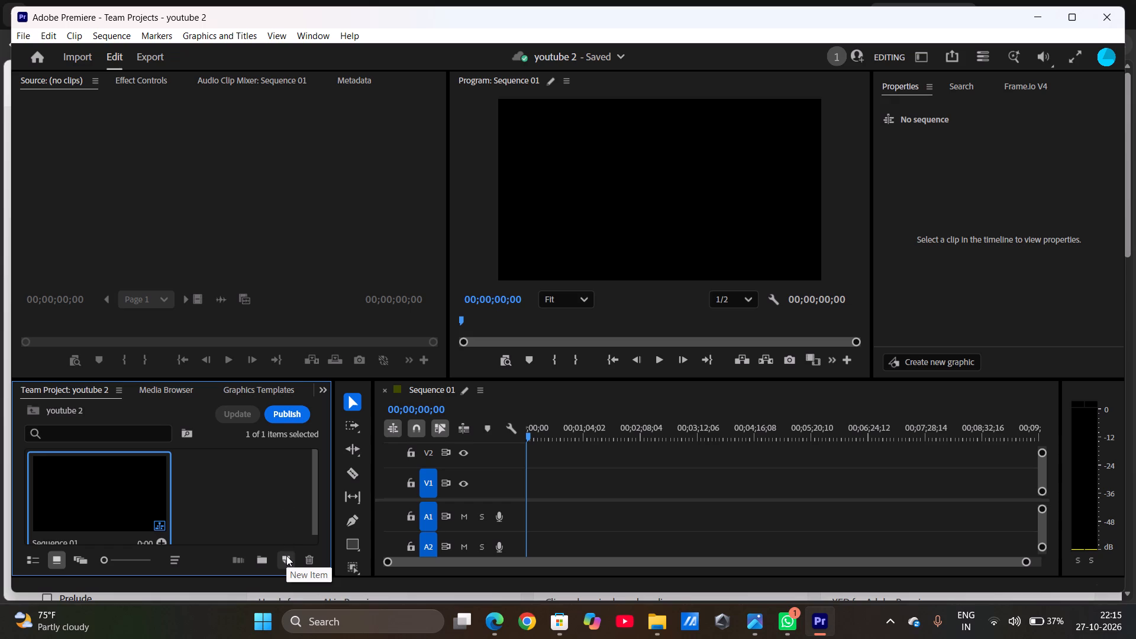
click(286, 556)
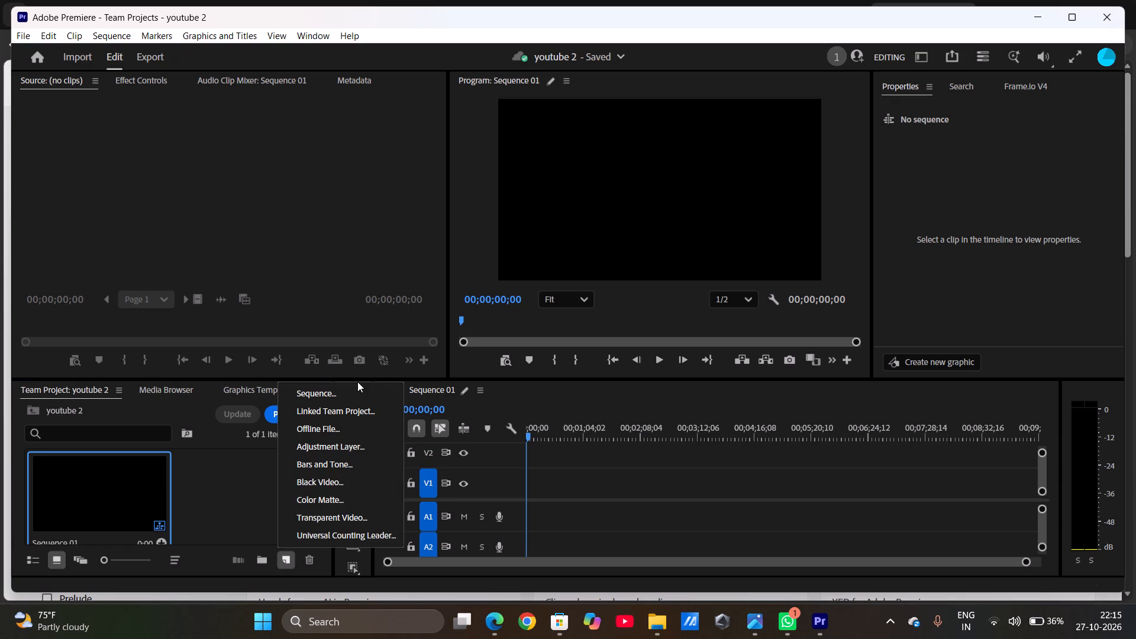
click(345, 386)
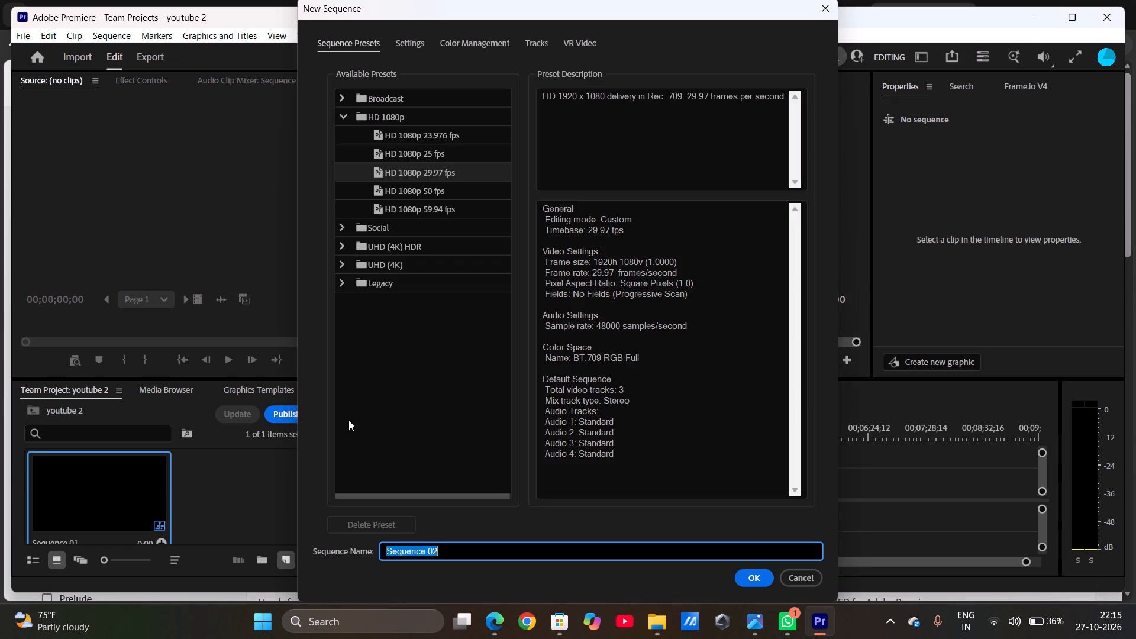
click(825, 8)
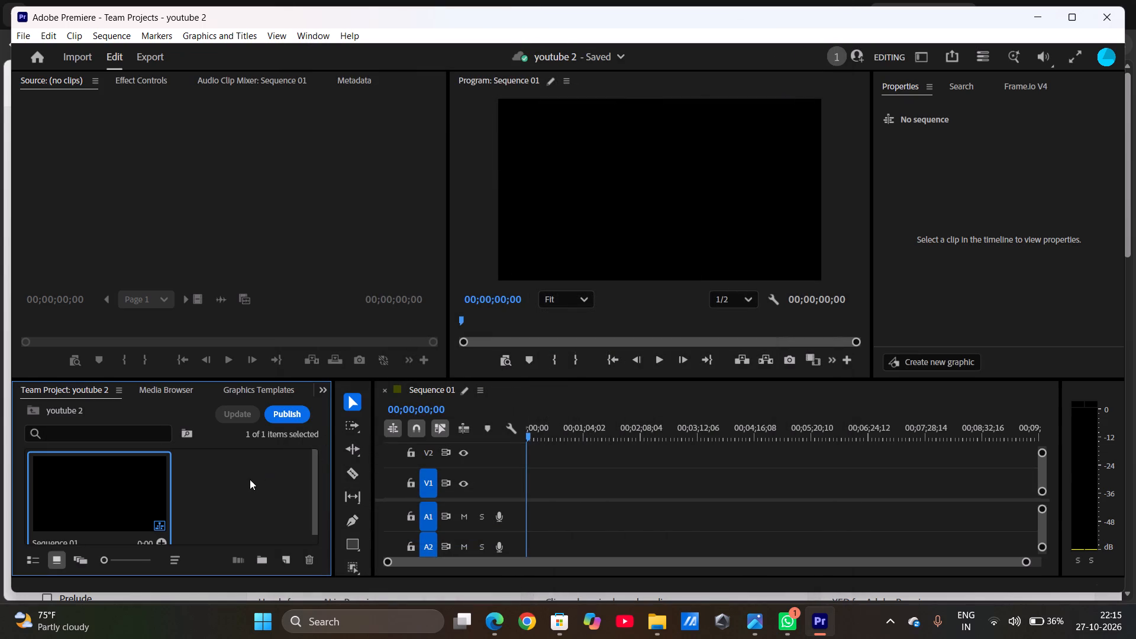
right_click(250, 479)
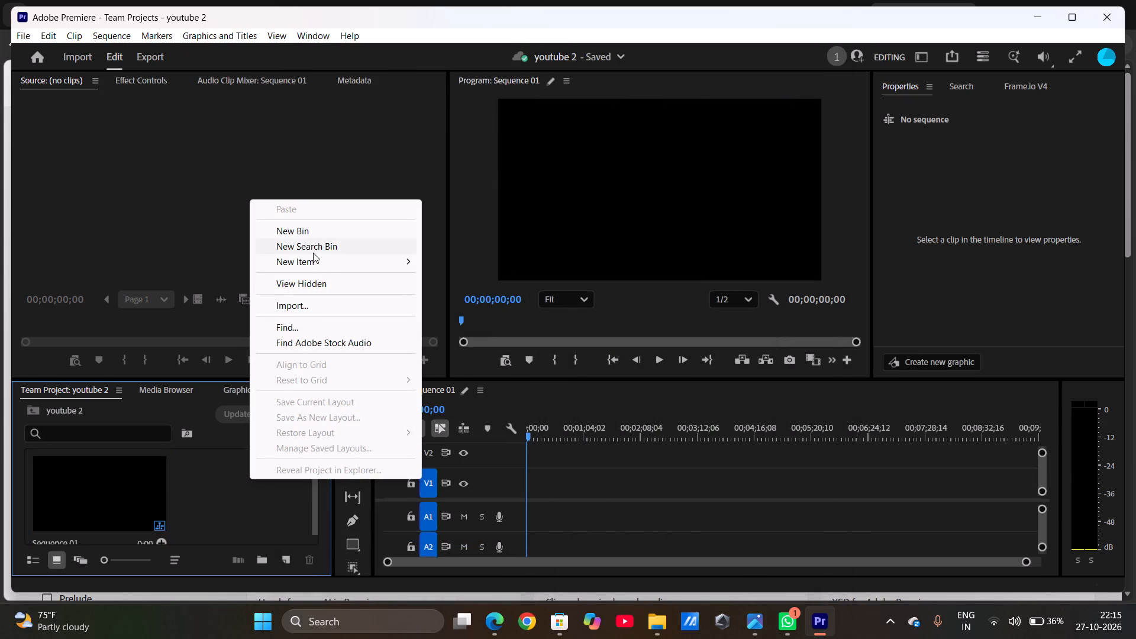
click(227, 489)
Create a 1920 x 1080 color matte in very pale pink, RGB 253, 243, 243, keeping the default name.
click(286, 559)
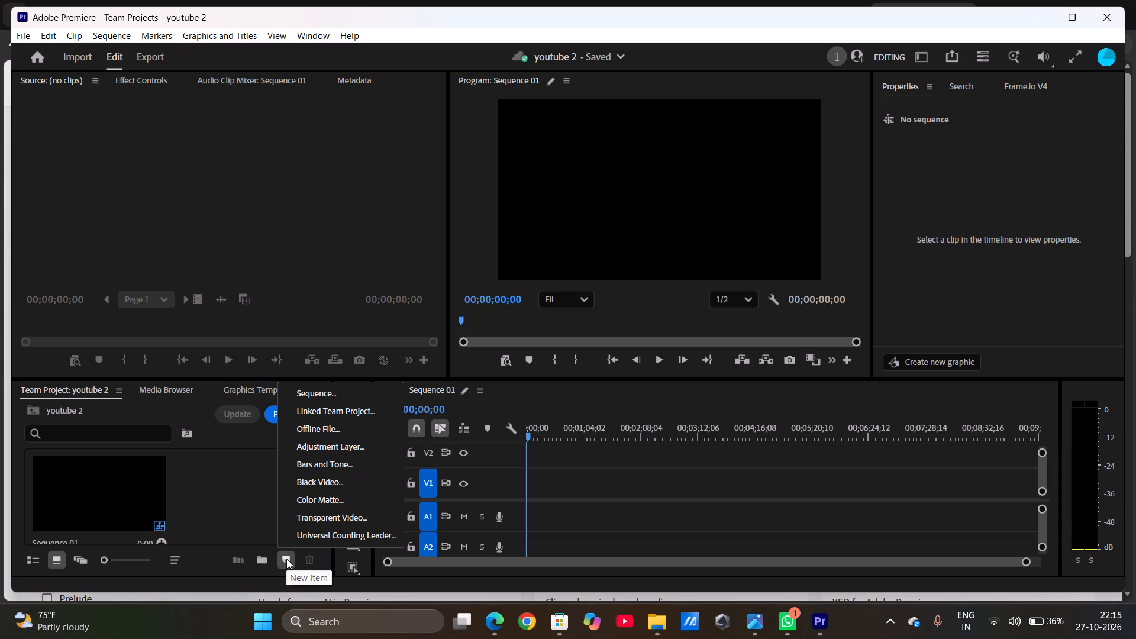
click(309, 501)
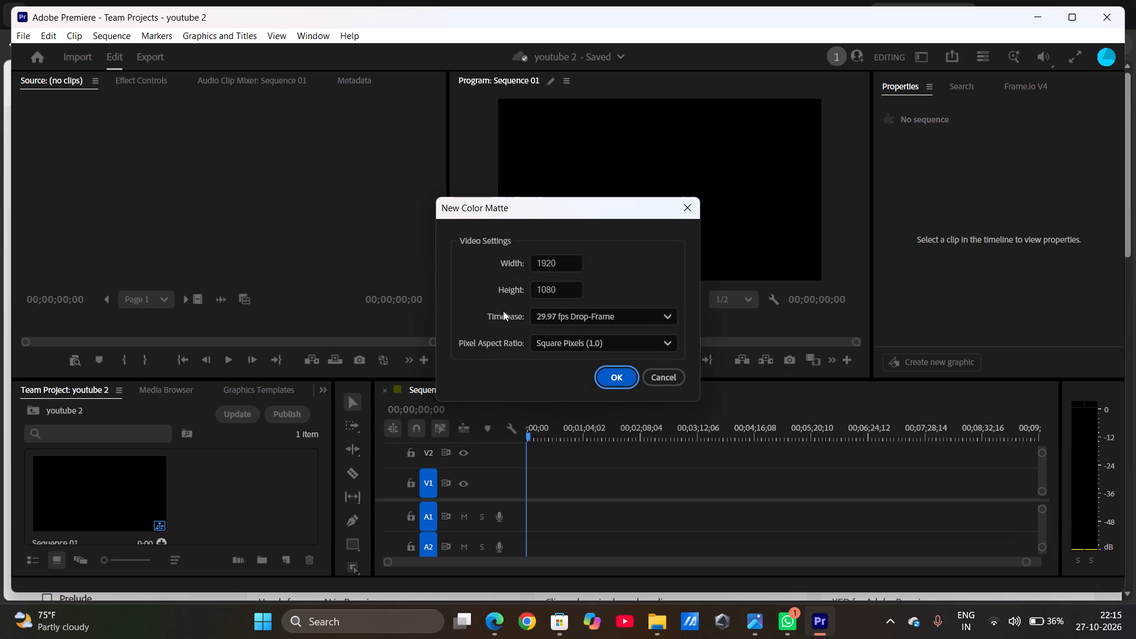
click(609, 374)
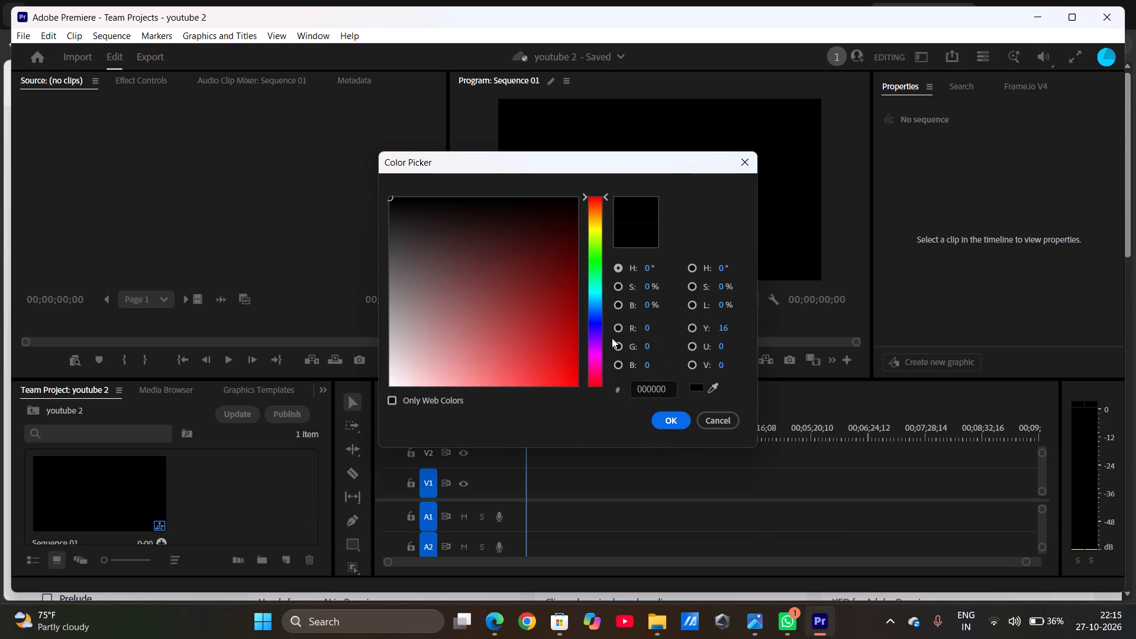
click(389, 379)
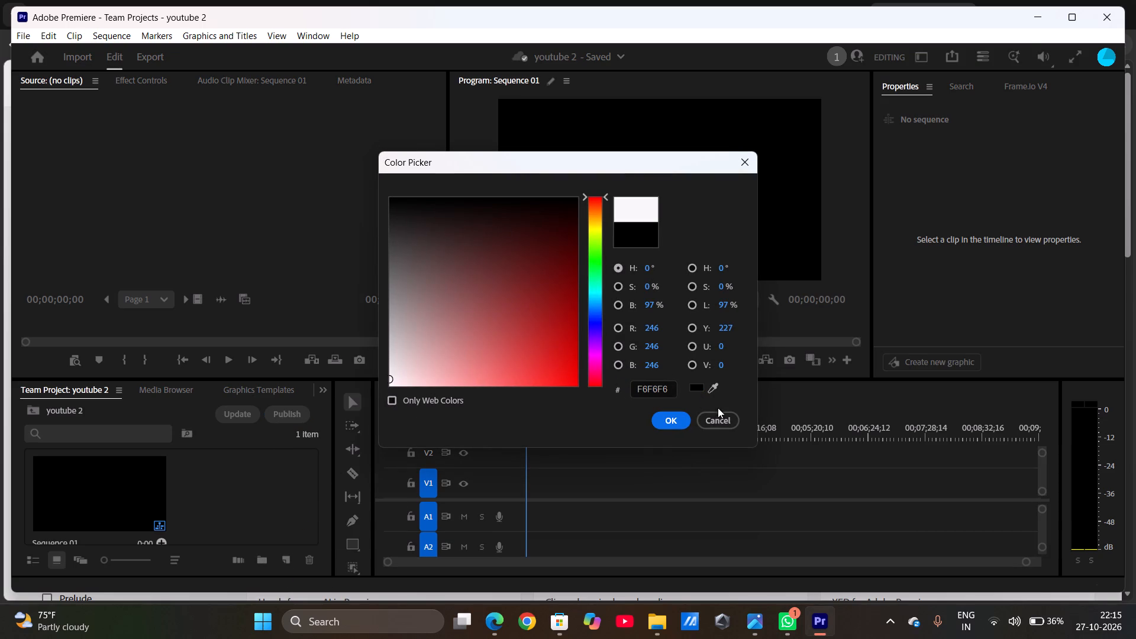
click(396, 384)
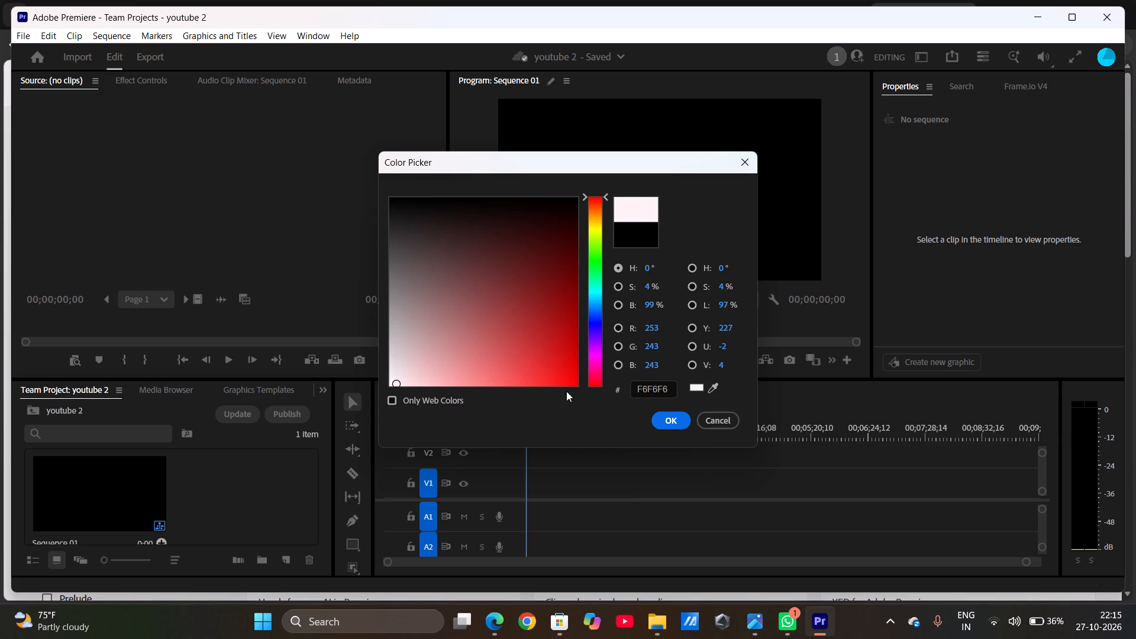
click(681, 419)
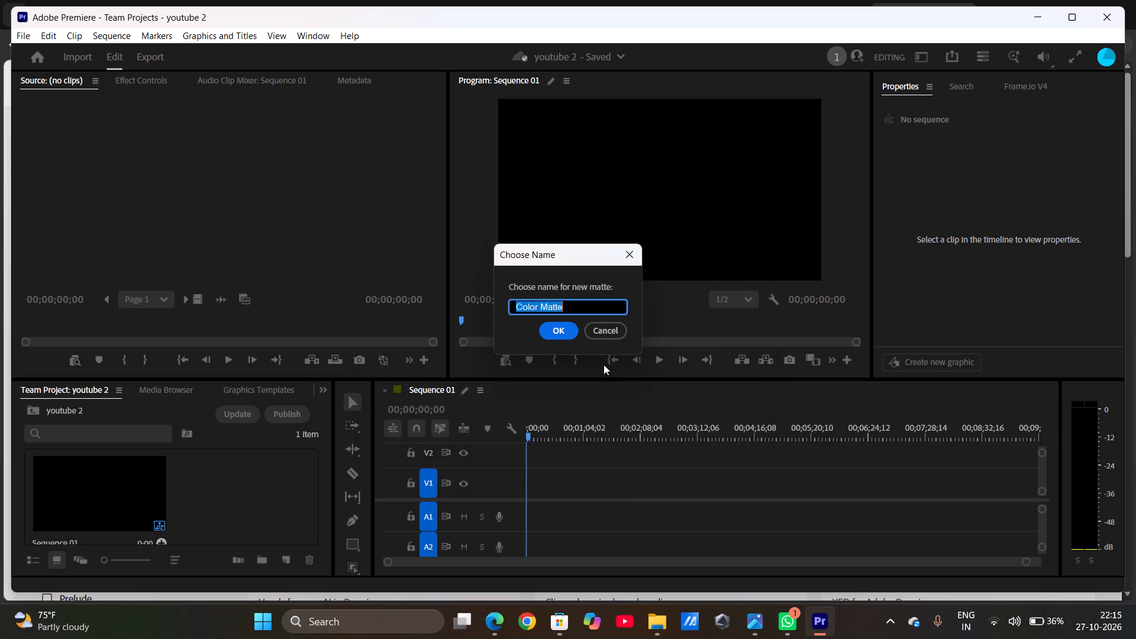
click(565, 337)
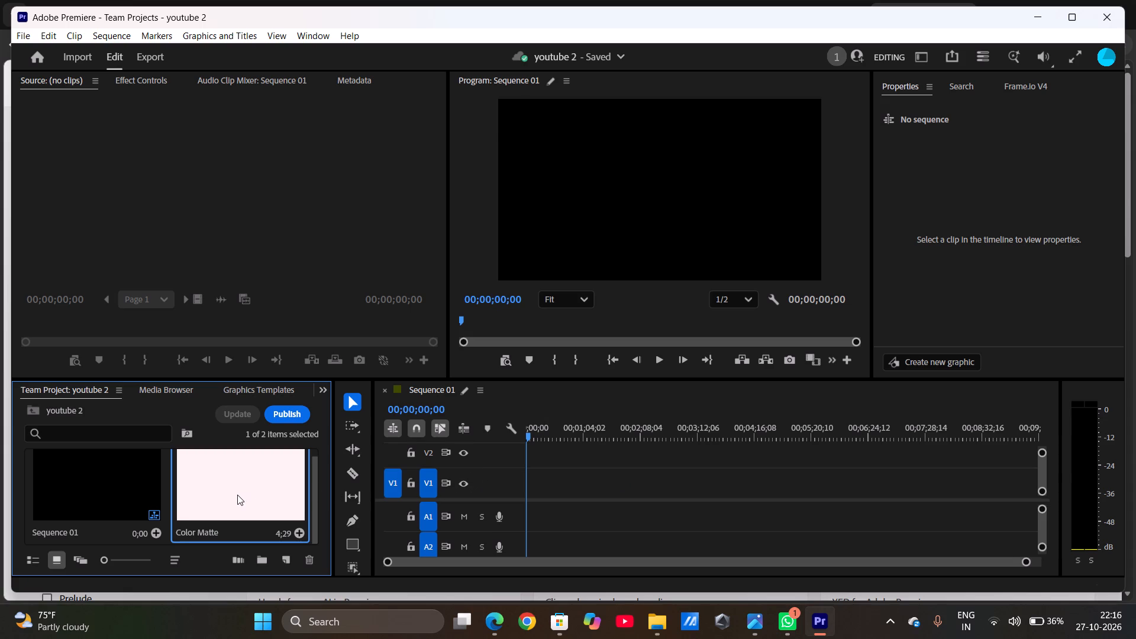
Place the color matte on video track V1 at the start of the sequence.
drag(237, 495, 532, 489)
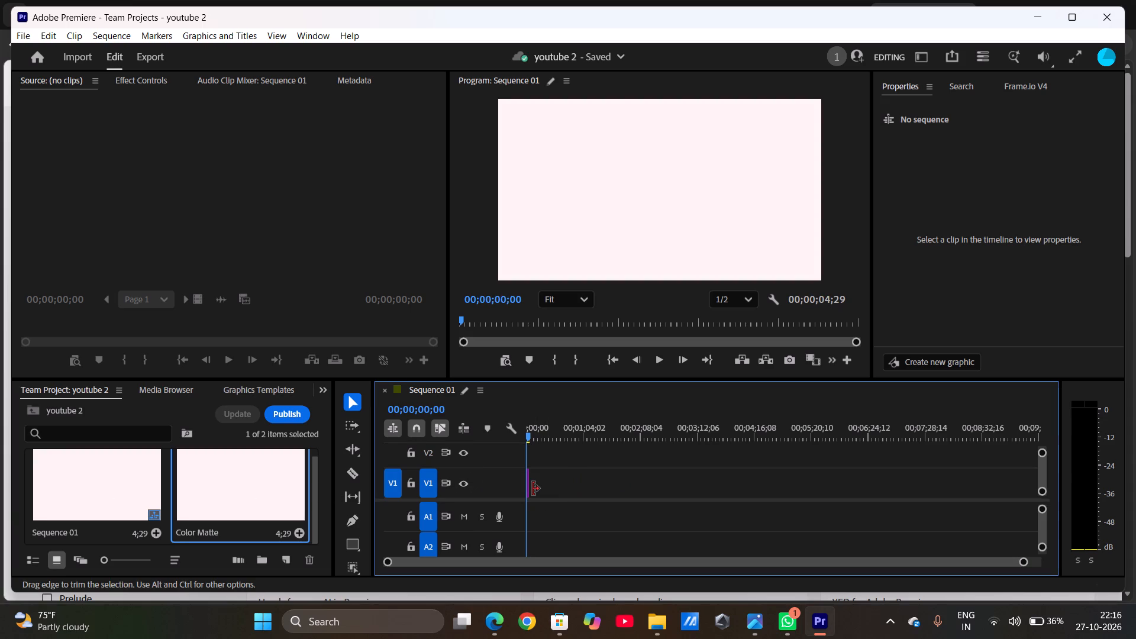
Play the sequence to preview the matte, returning the playhead to the start.
click(663, 363)
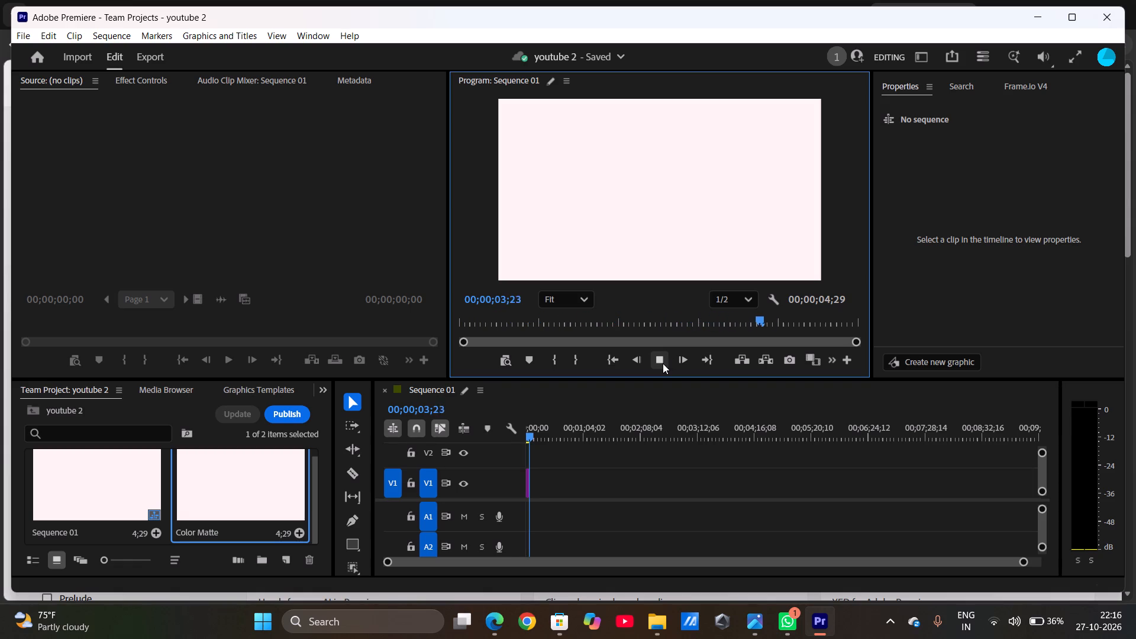
click(615, 352)
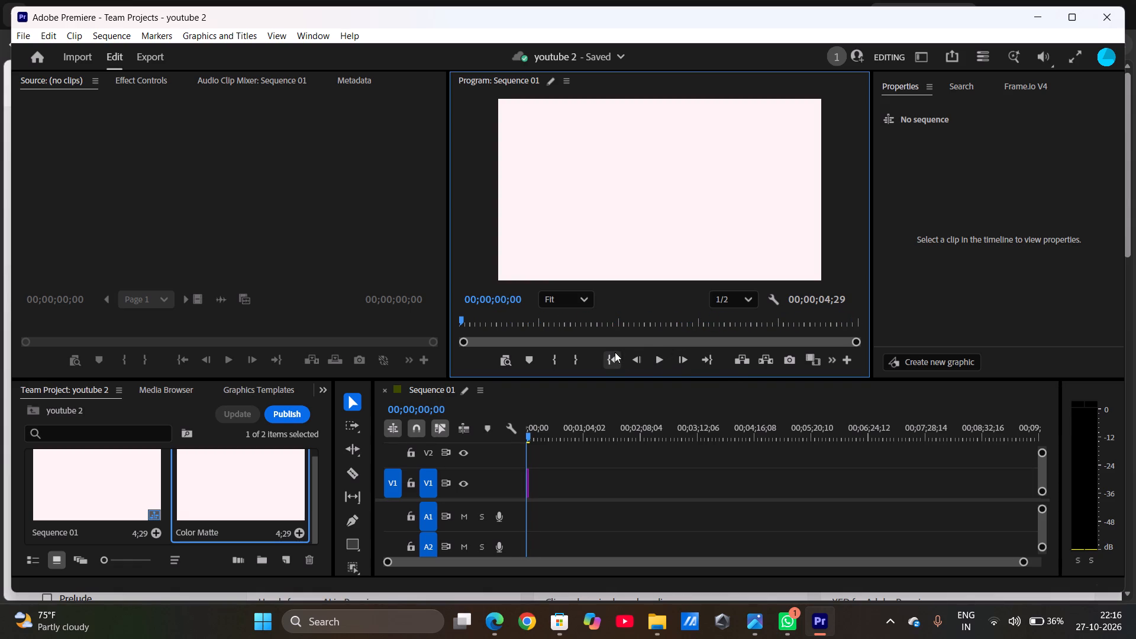
click(656, 360)
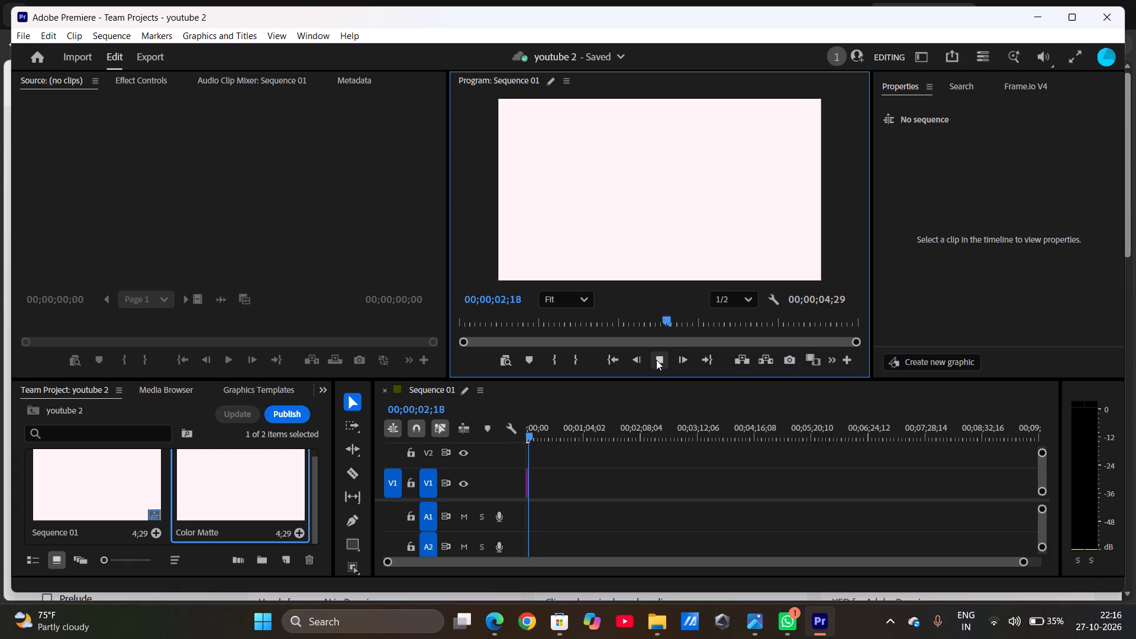
click(610, 357)
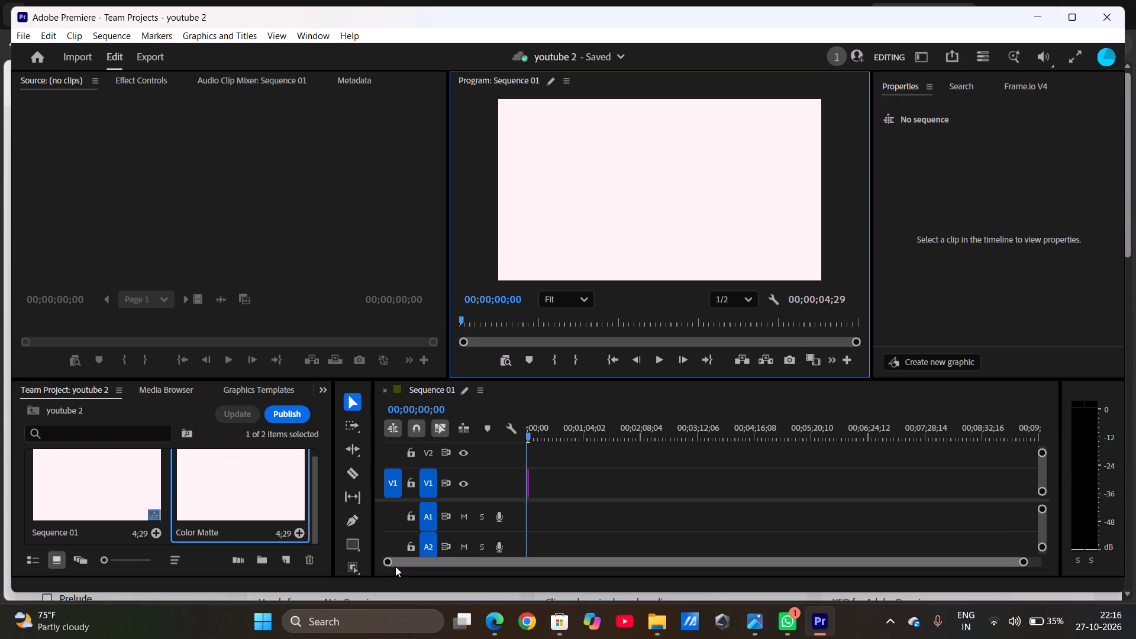
Select the Color Matte clip on track V1 in the timeline.
drag(387, 563, 664, 543)
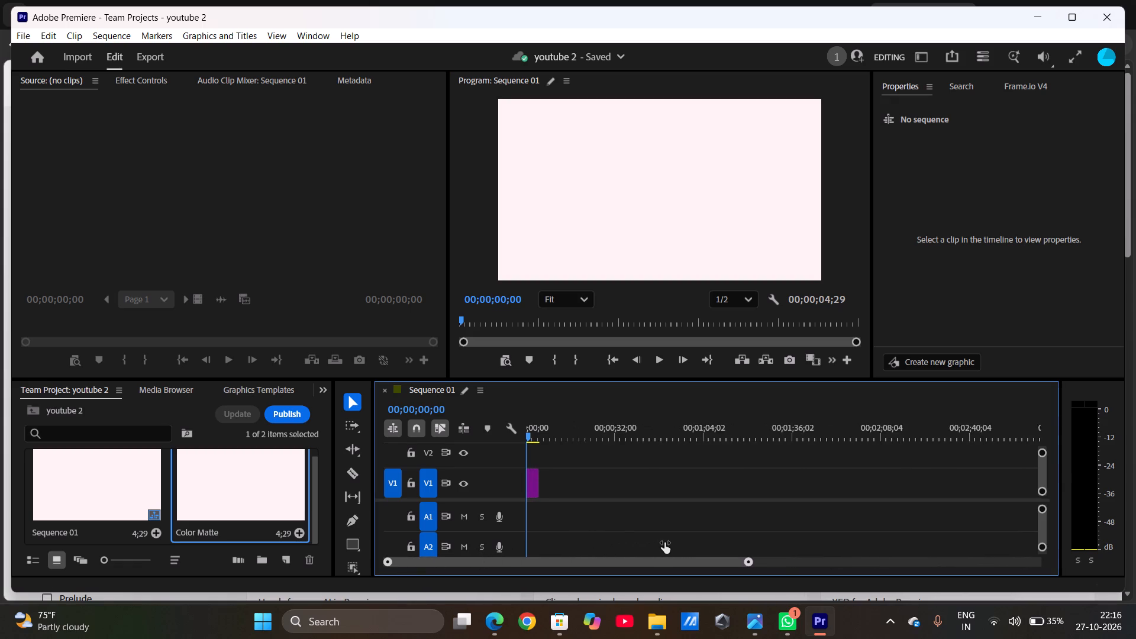
drag(664, 543, 935, 550)
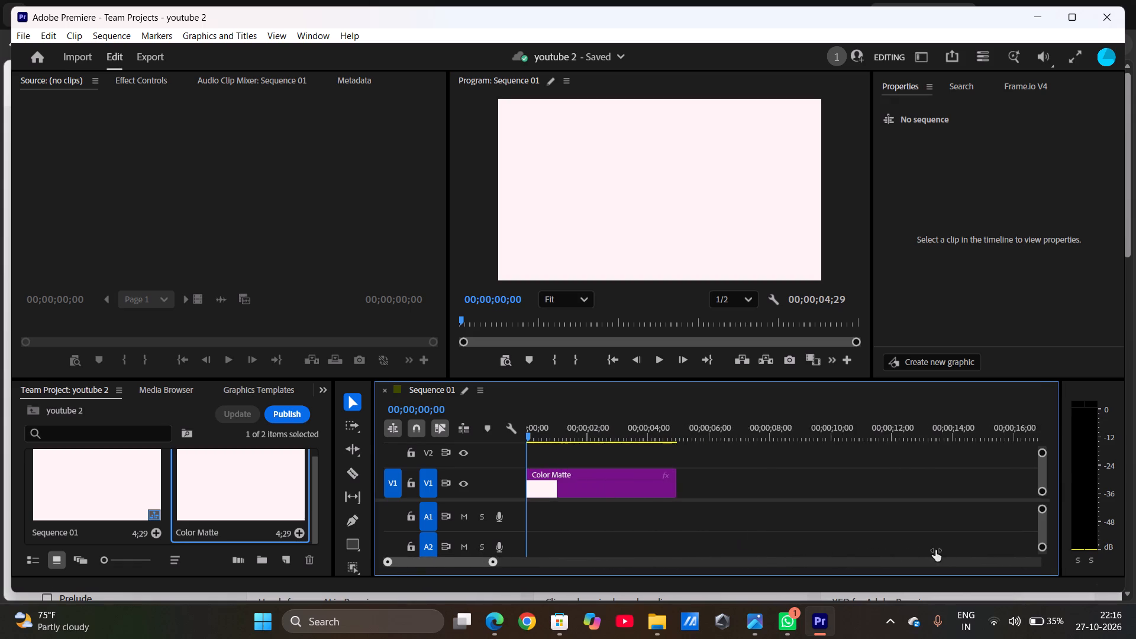
drag(935, 550, 809, 568)
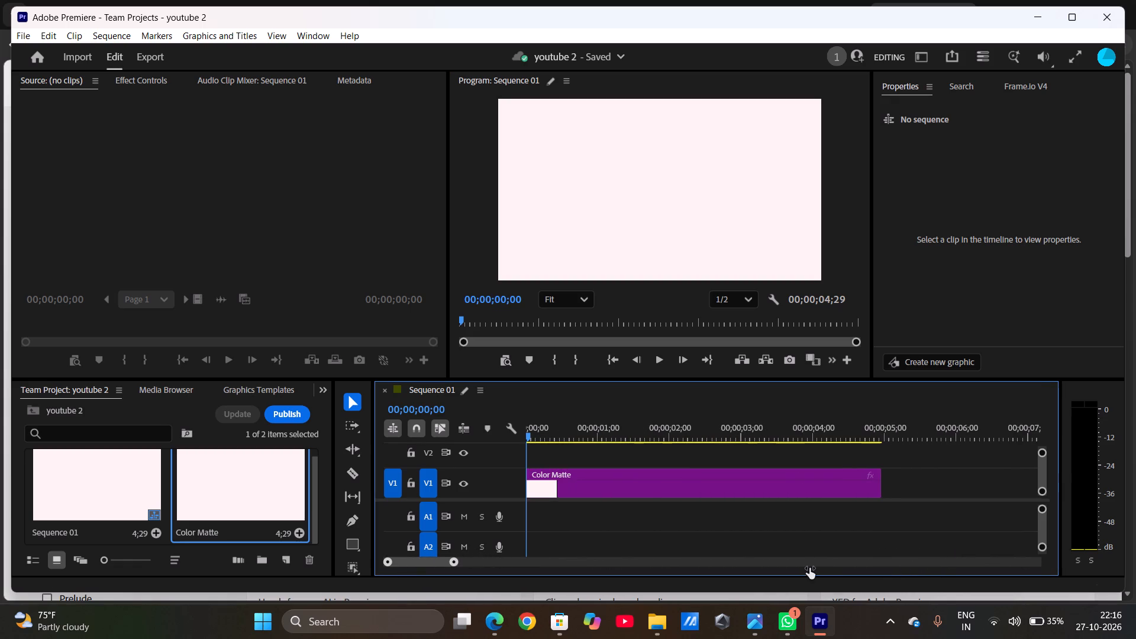
drag(809, 568, 708, 593)
click(531, 481)
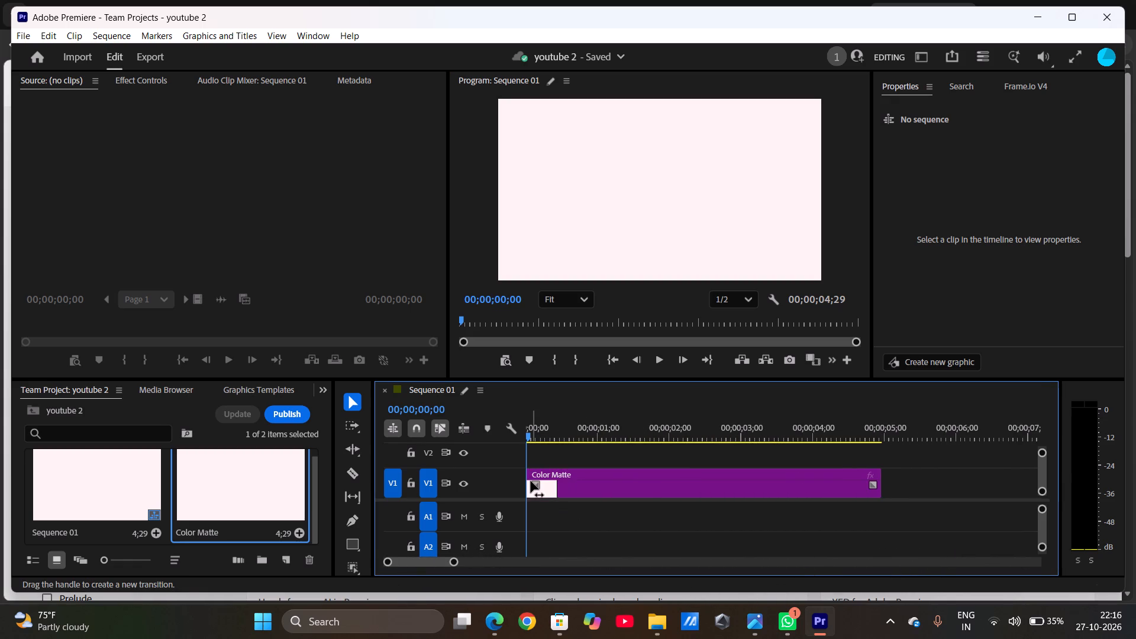
click(549, 489)
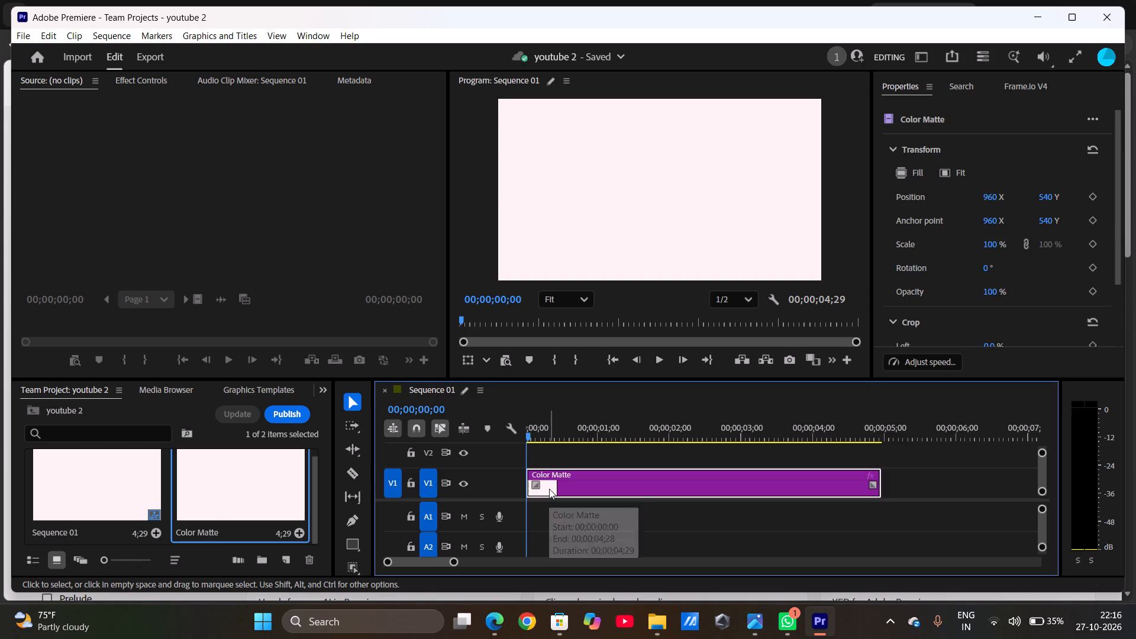
Scrub through the Sequence 01 thumbnail in the project and replay the sequence from its start.
click(150, 509)
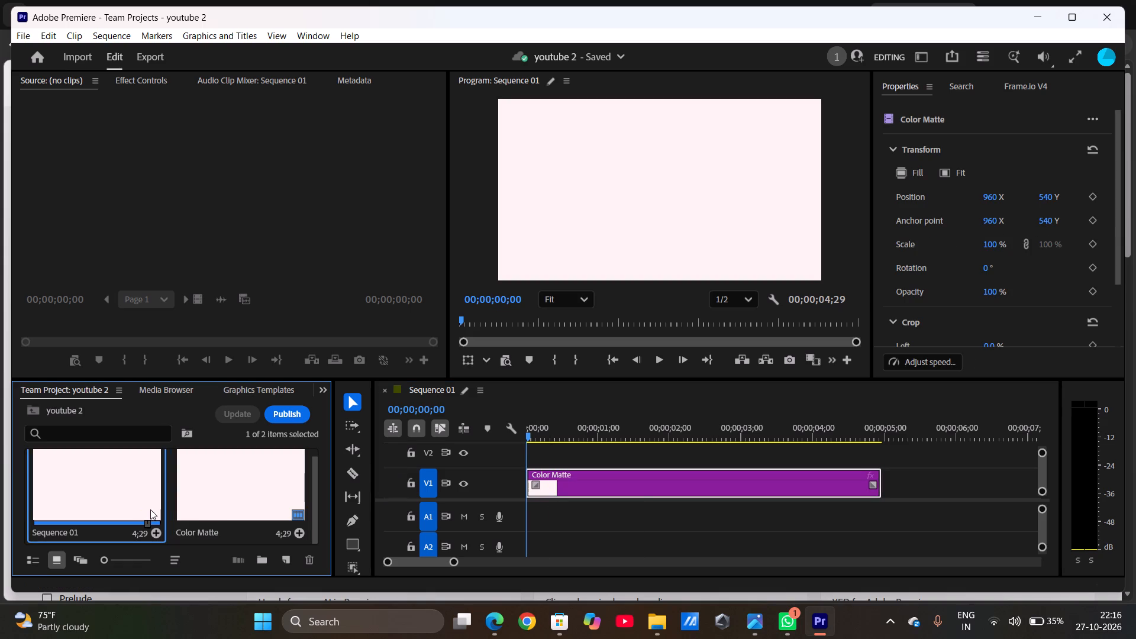
drag(154, 524, 175, 525)
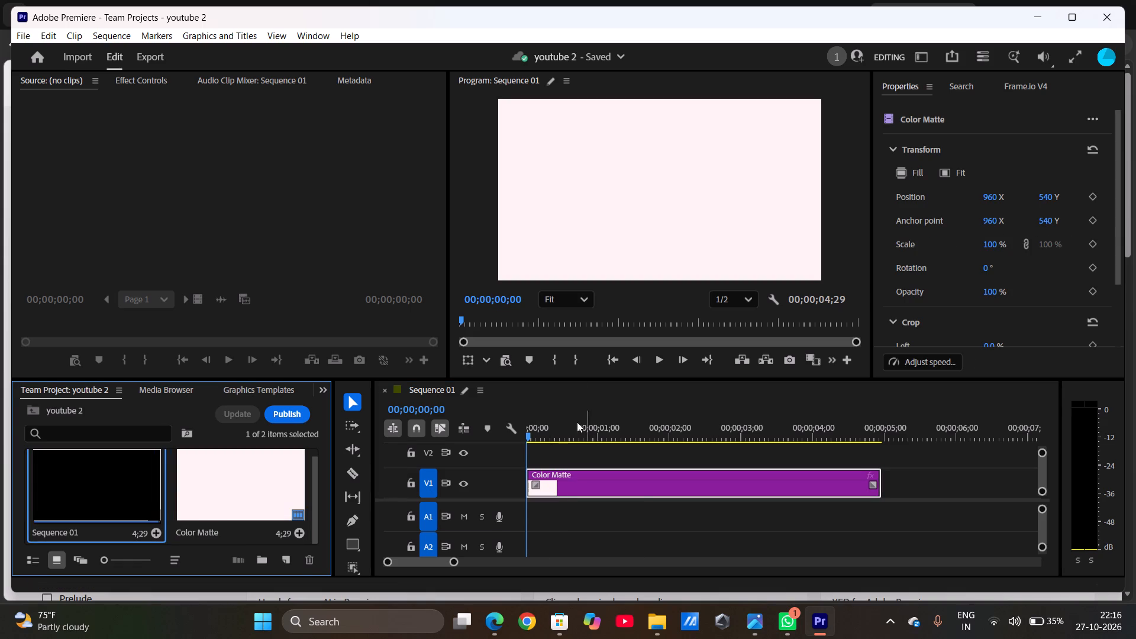
click(658, 360)
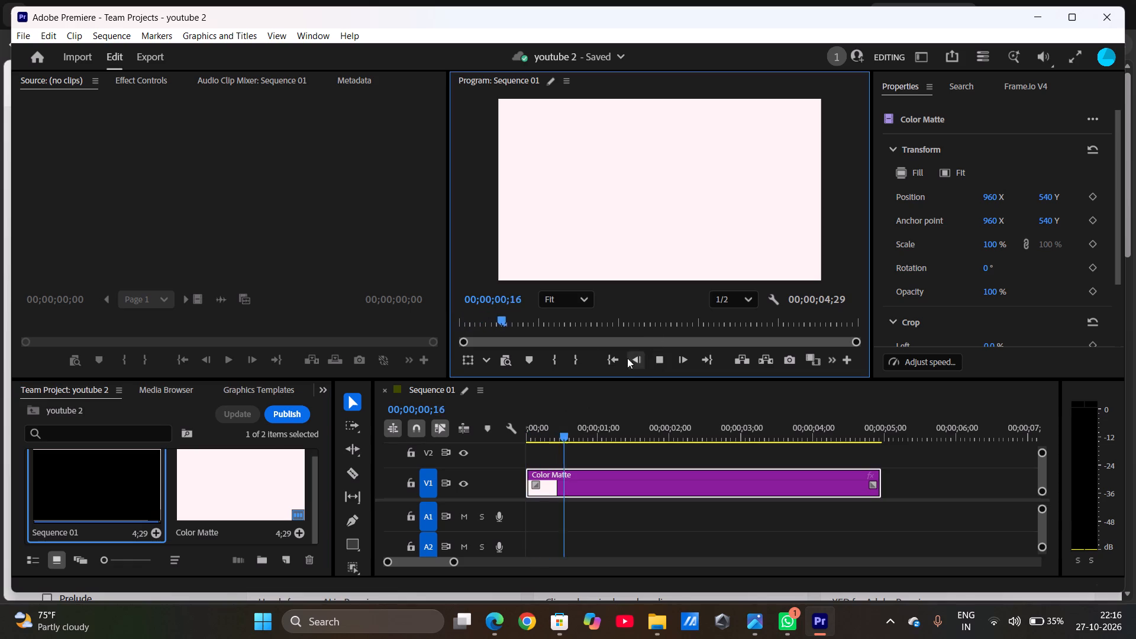
click(612, 358)
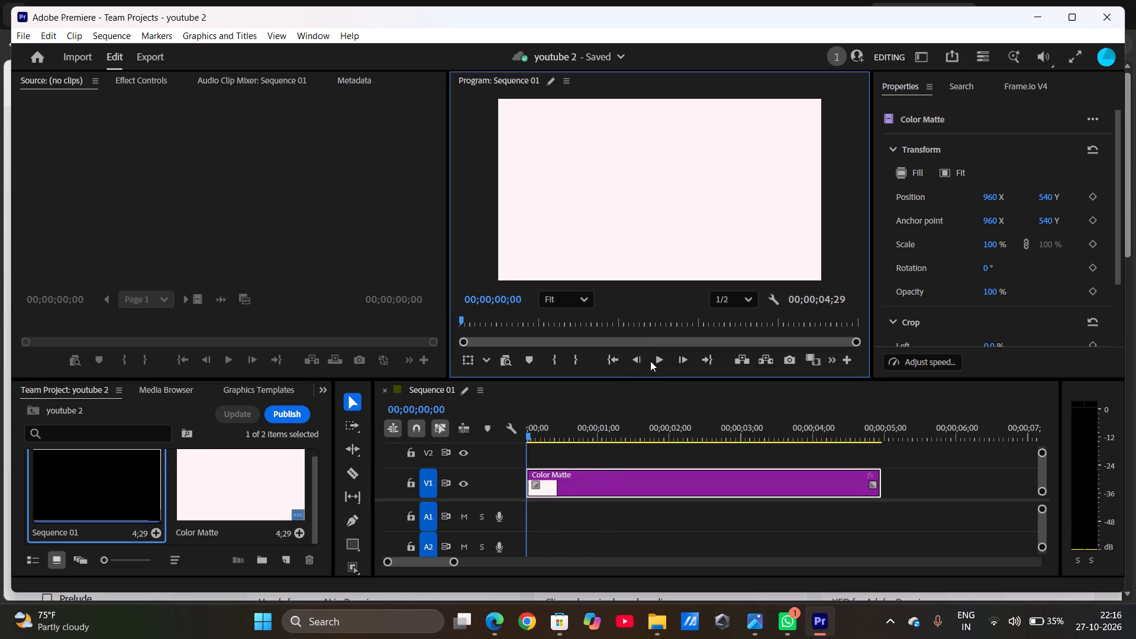
click(656, 361)
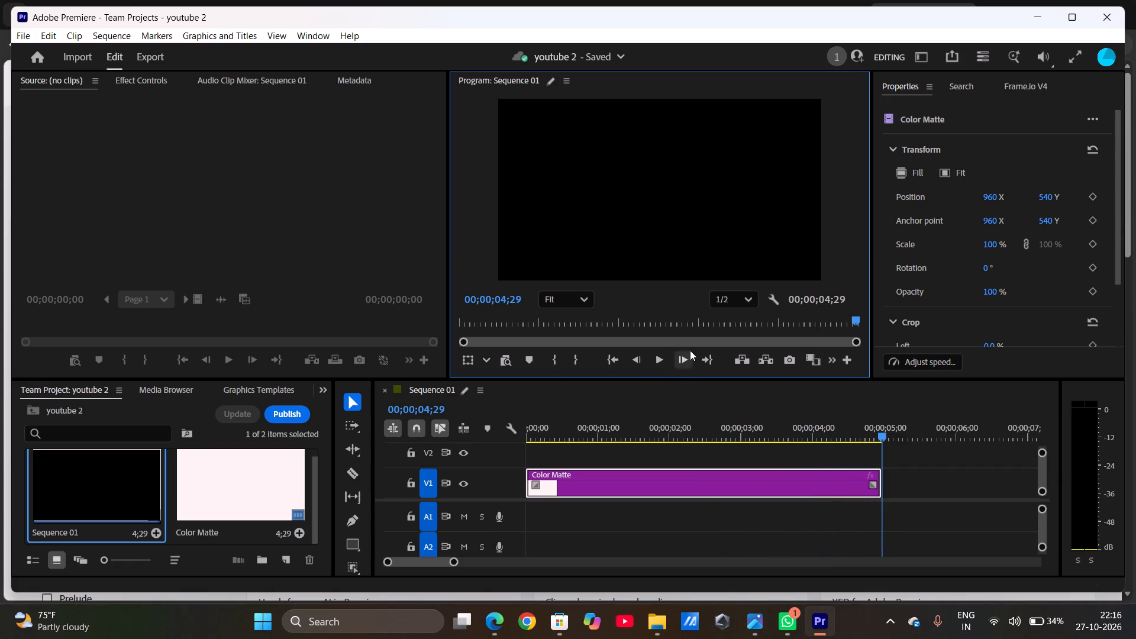
Check where the Color Matte item is used in the project.
click(298, 518)
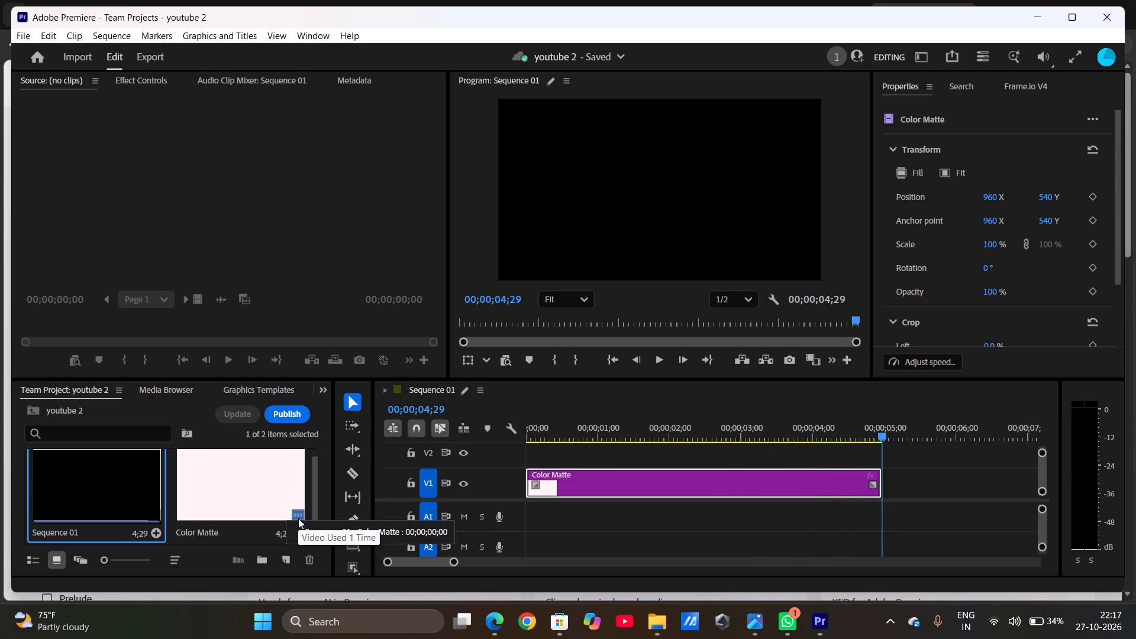
click(298, 518)
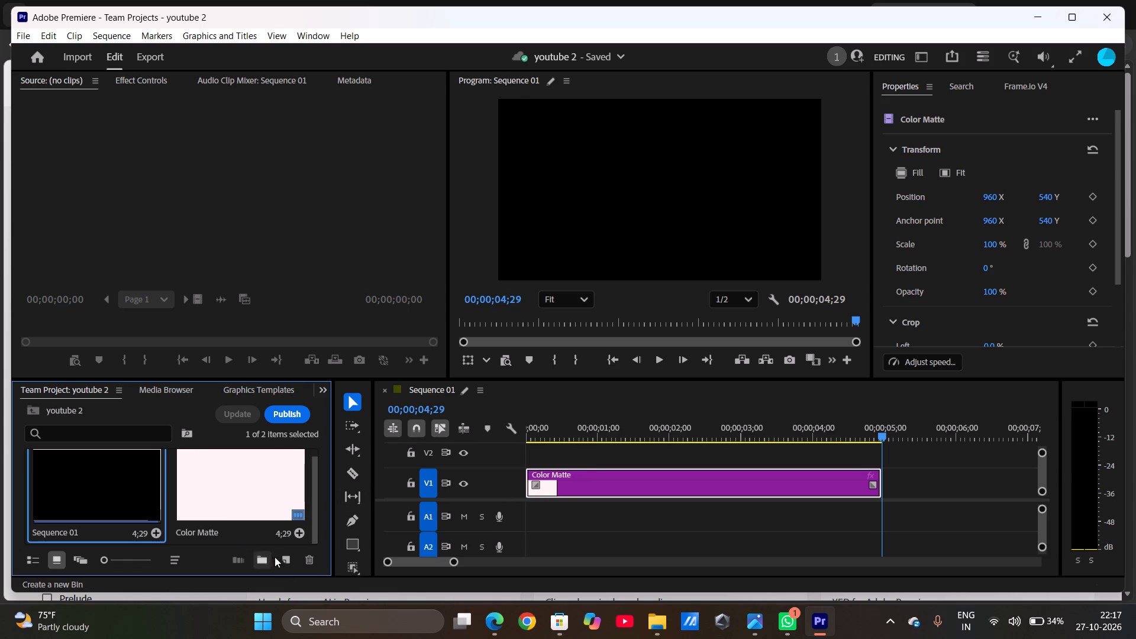
Replay Sequence 01 from its start, stop partway, and scrub through its thumbnail in the project.
scroll(257, 523, down, 1)
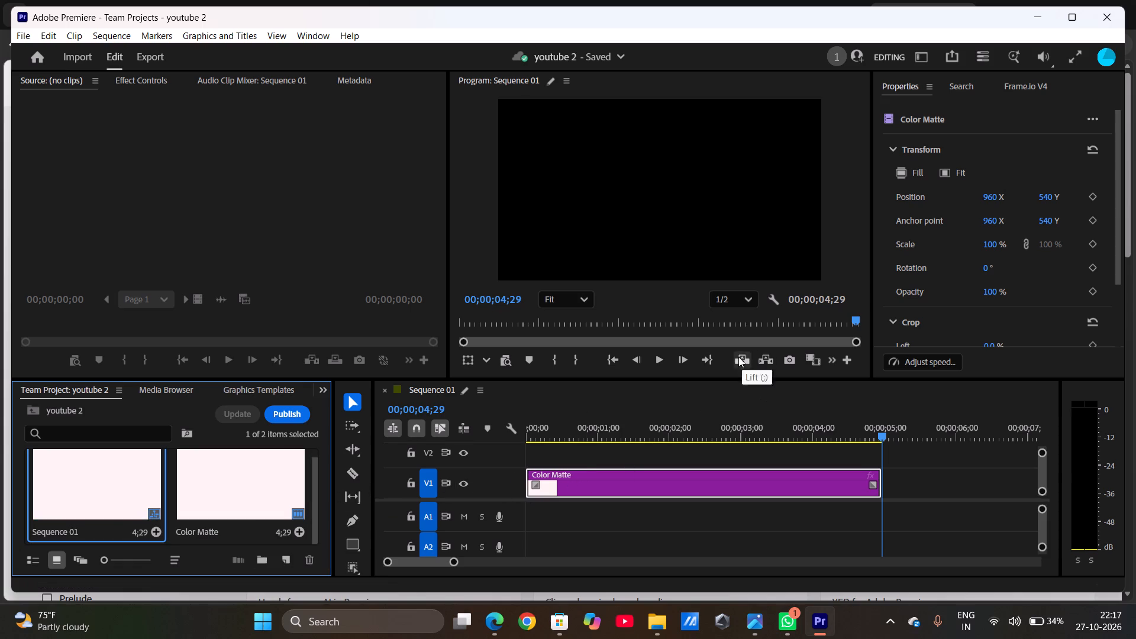
click(663, 357)
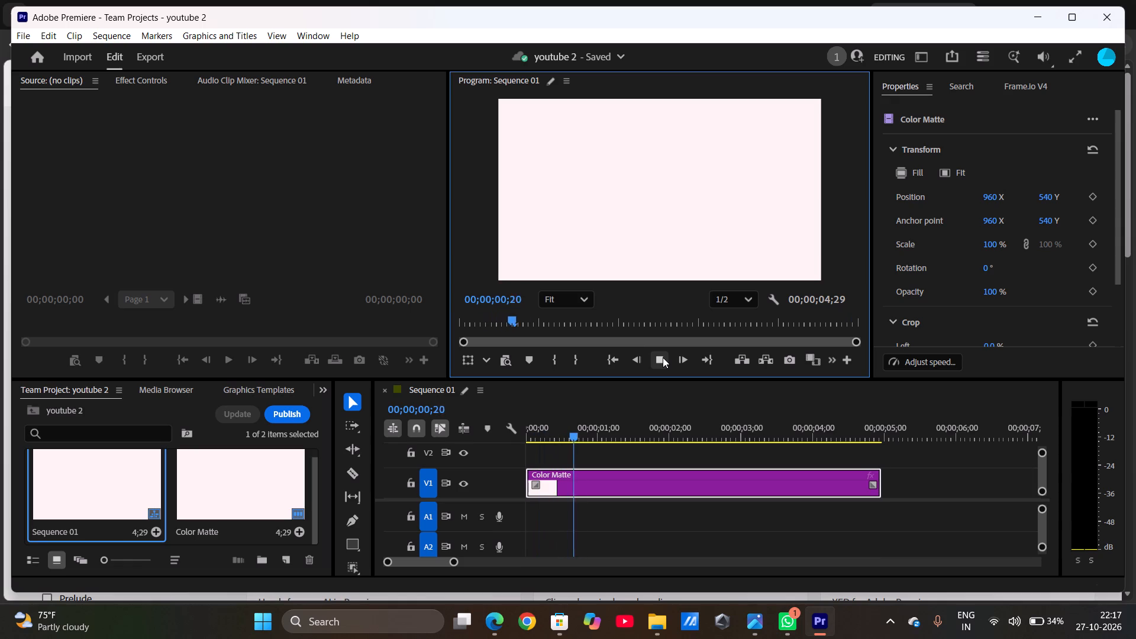
click(151, 512)
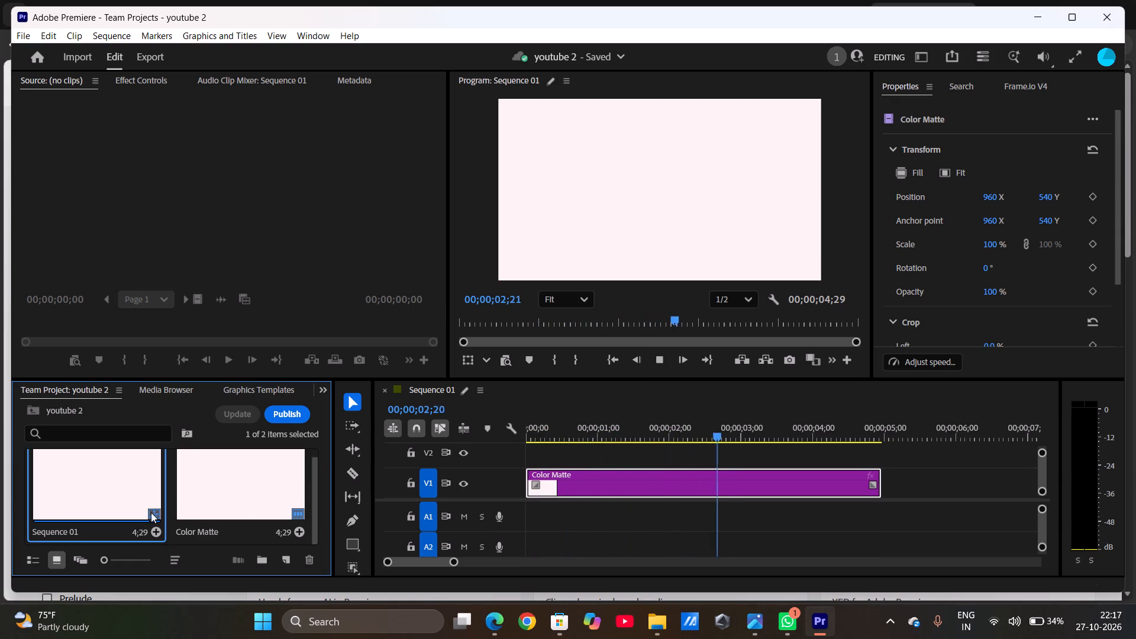
drag(157, 520, 172, 521)
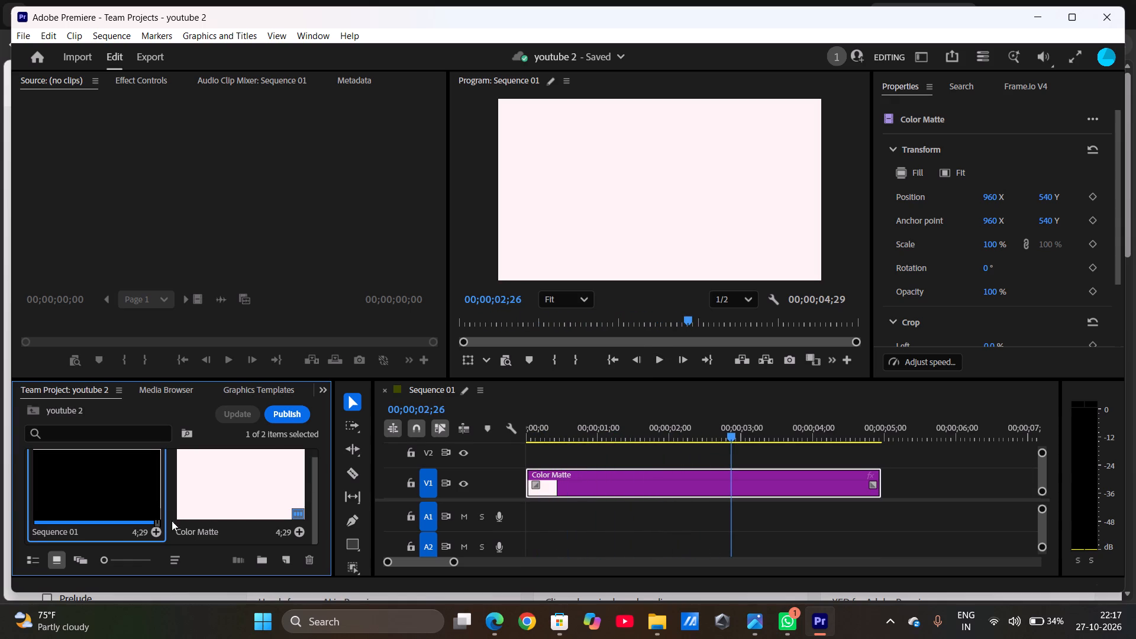
drag(172, 521, 231, 524)
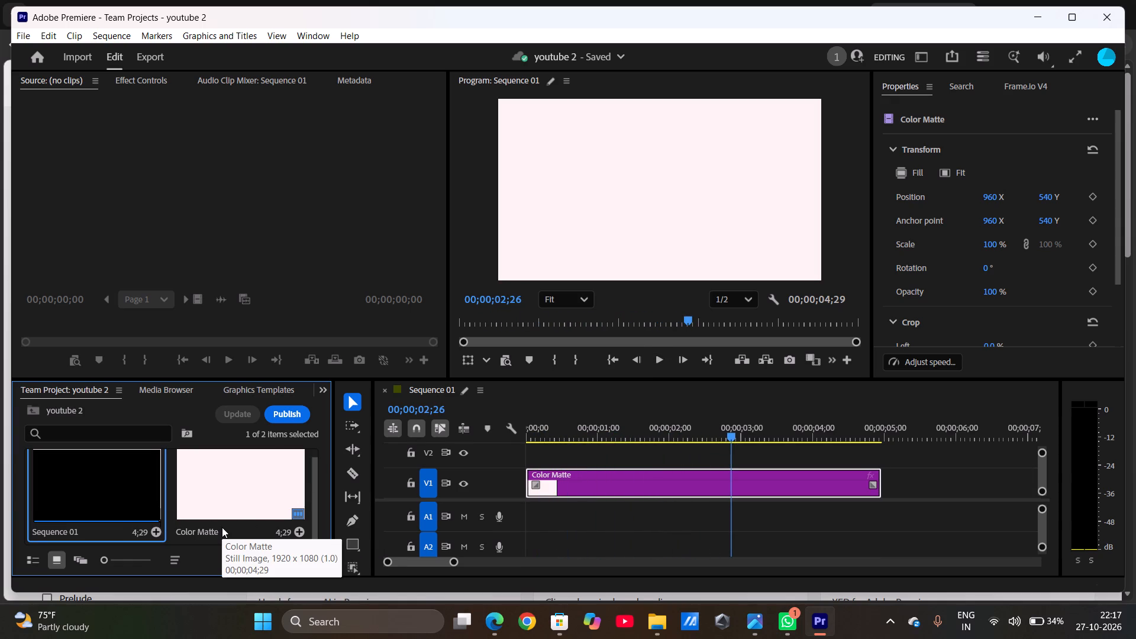
scroll(222, 527, down, 1)
click(222, 527)
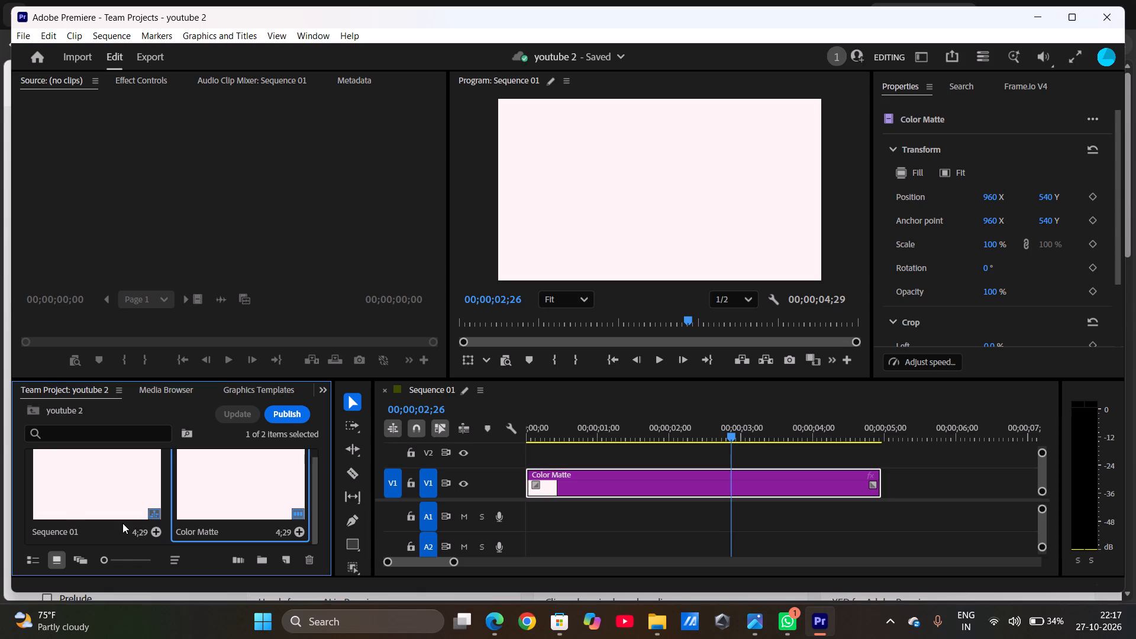
click(122, 523)
click(158, 534)
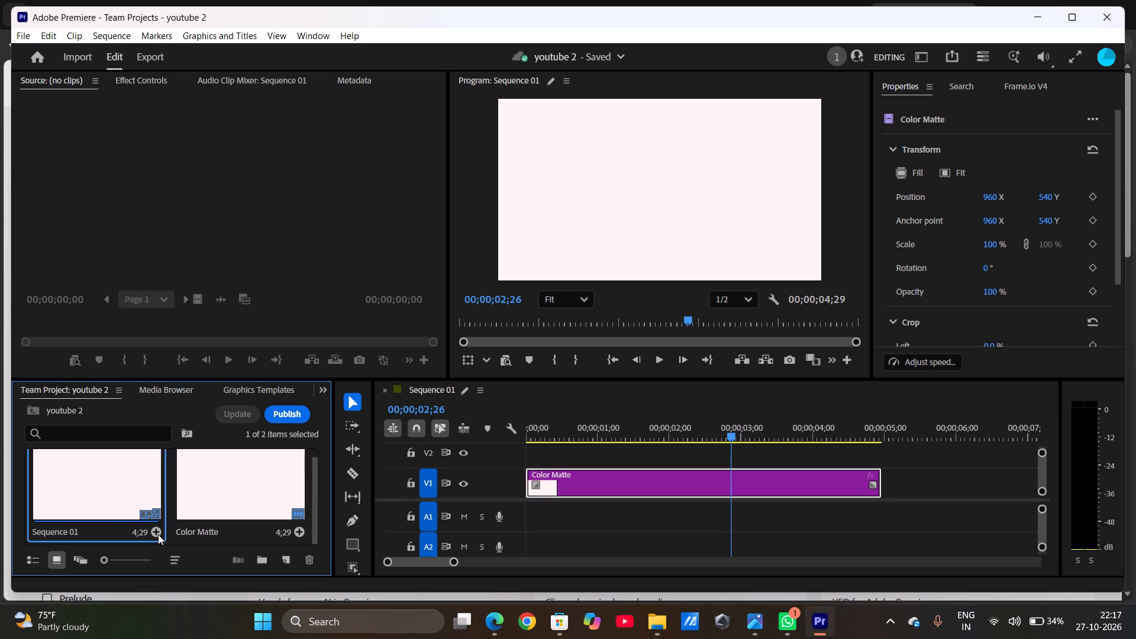
drag(145, 522, 150, 522)
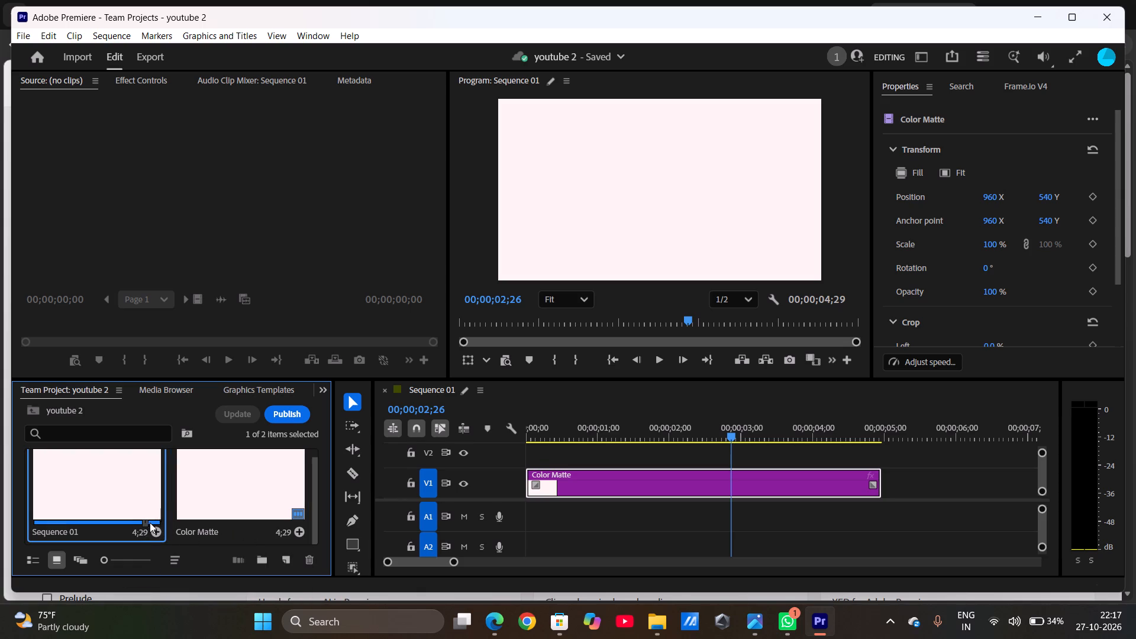
drag(150, 522, 180, 519)
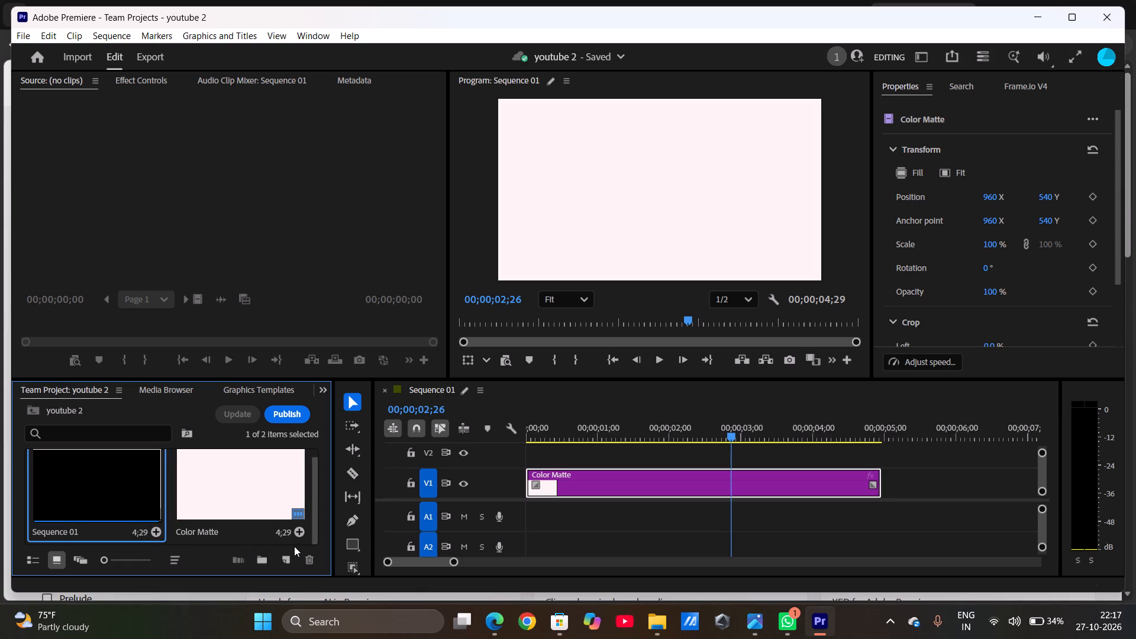
Check where the Color Matte item is used in the project.
click(299, 516)
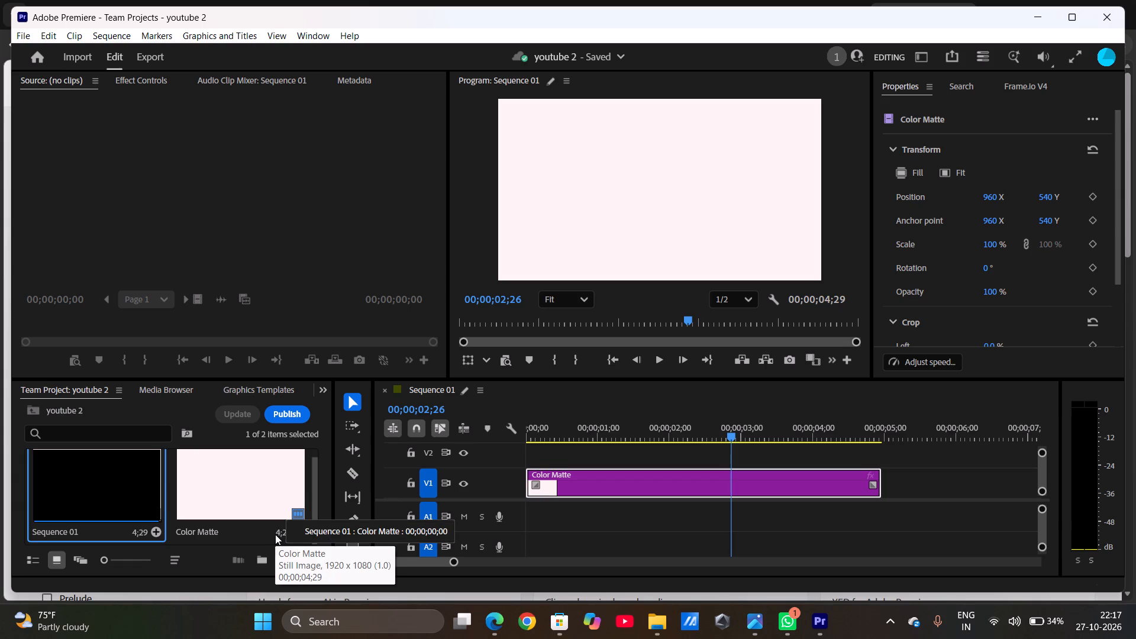
Return the playhead to the sequence start and open the media import dialog.
key(ctrl+i)
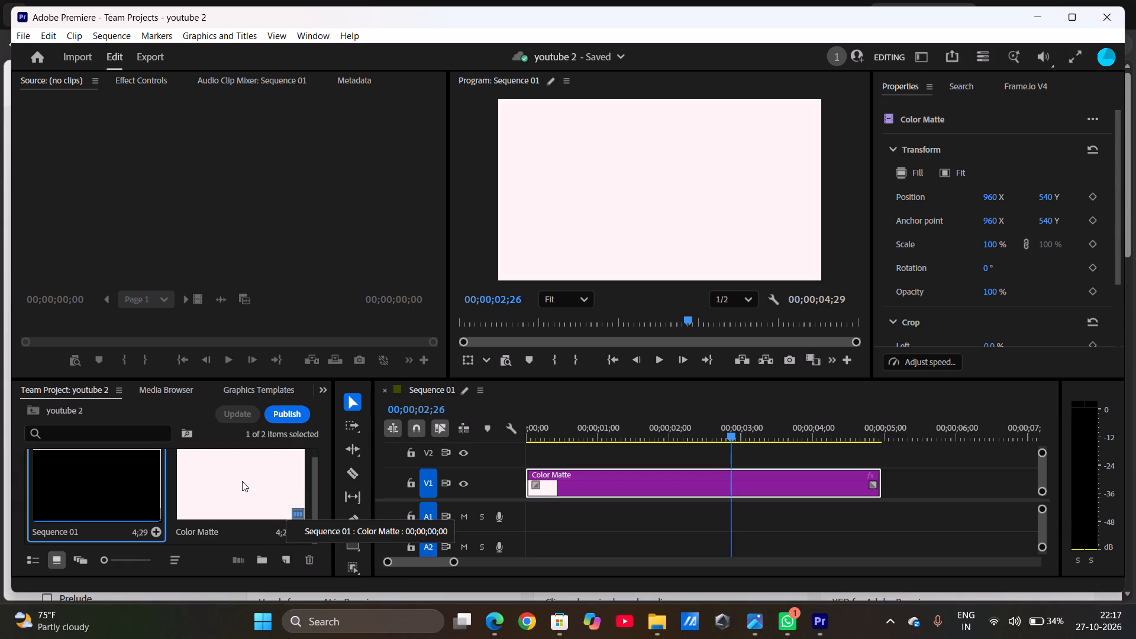
click(617, 364)
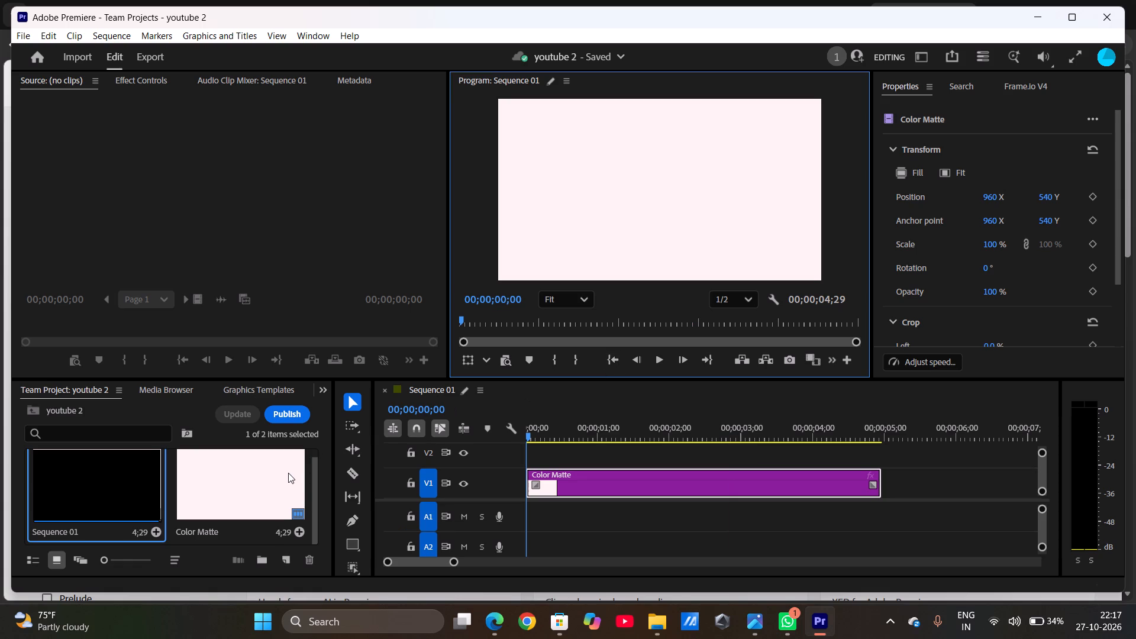
key(ctrl+i)
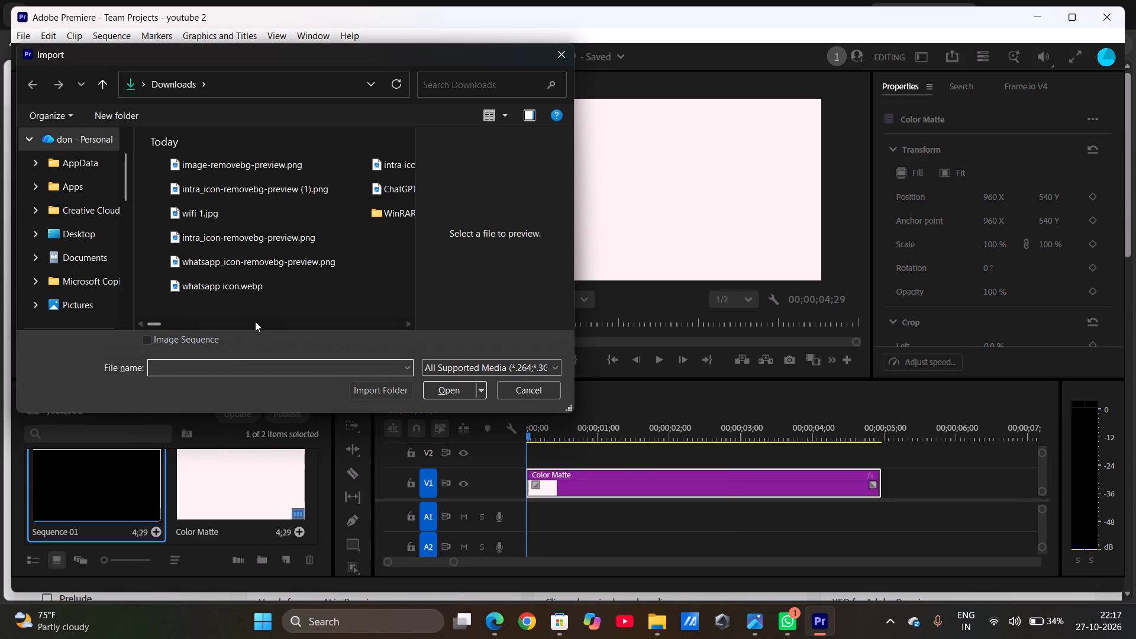
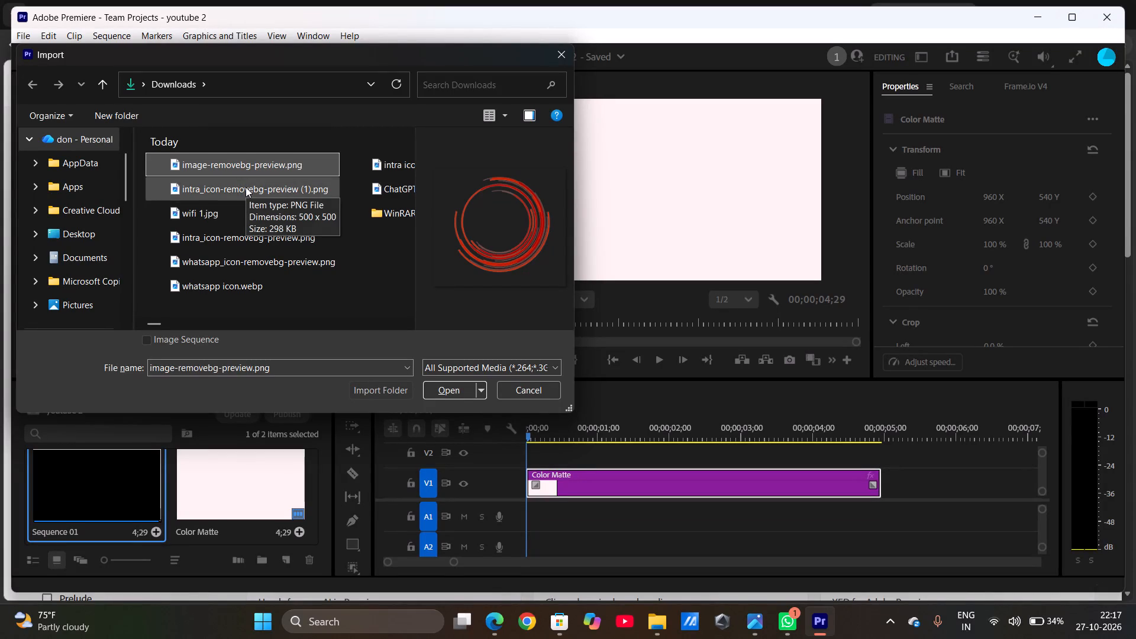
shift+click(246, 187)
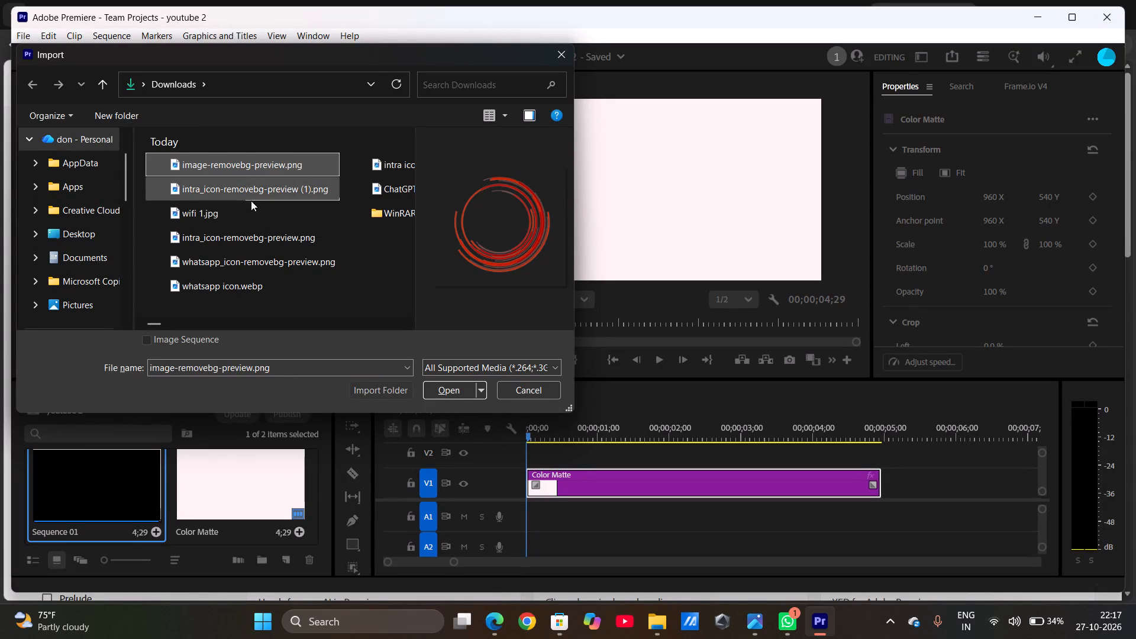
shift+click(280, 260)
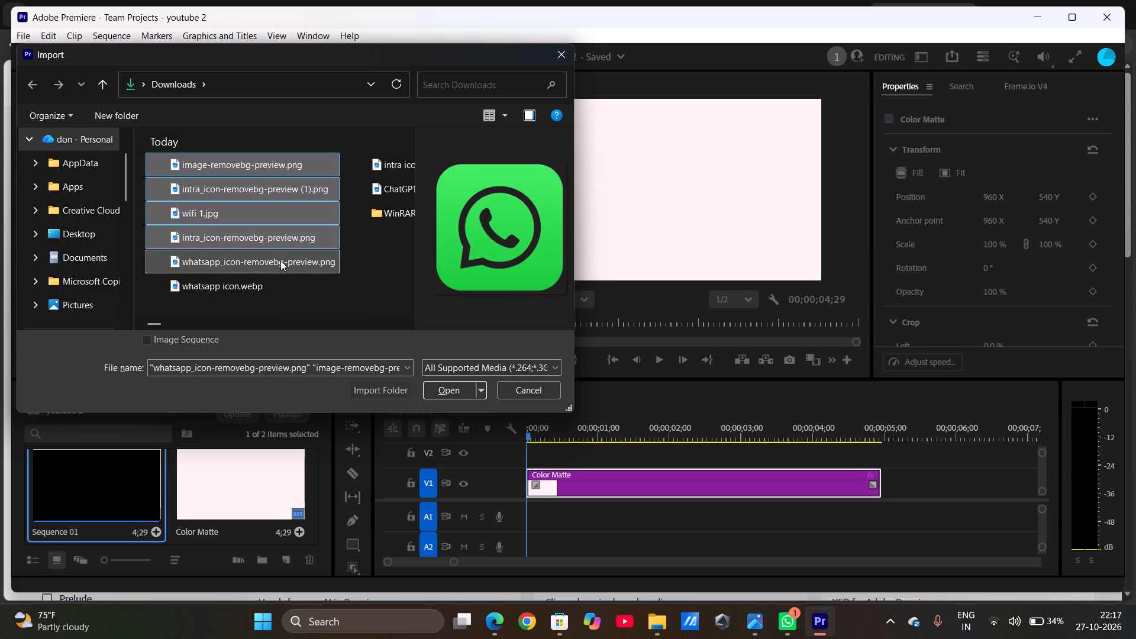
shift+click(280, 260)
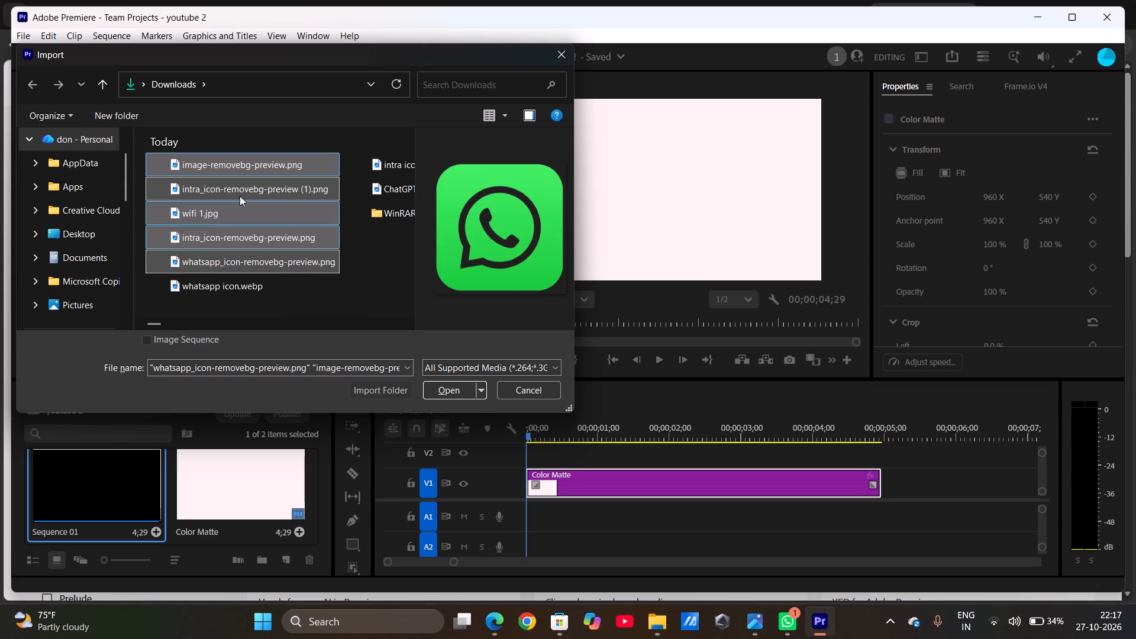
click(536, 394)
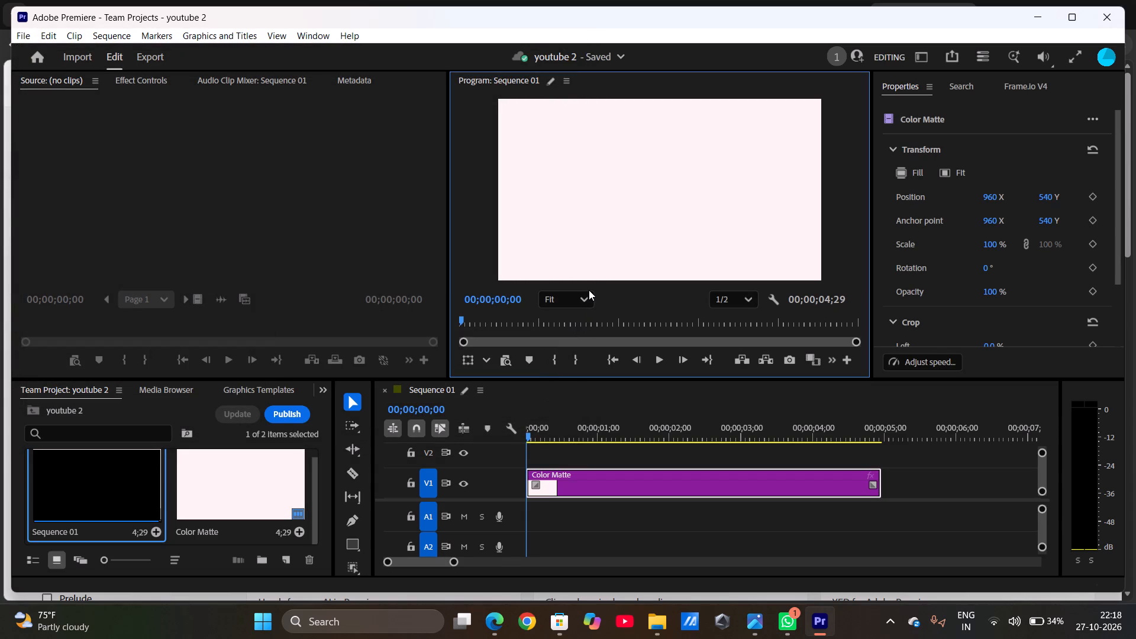
Import the red ring, man's portrait, wifi 1.jpg, Instagram icon and WhatsApp icon images into the team project.
key(ctrl+i)
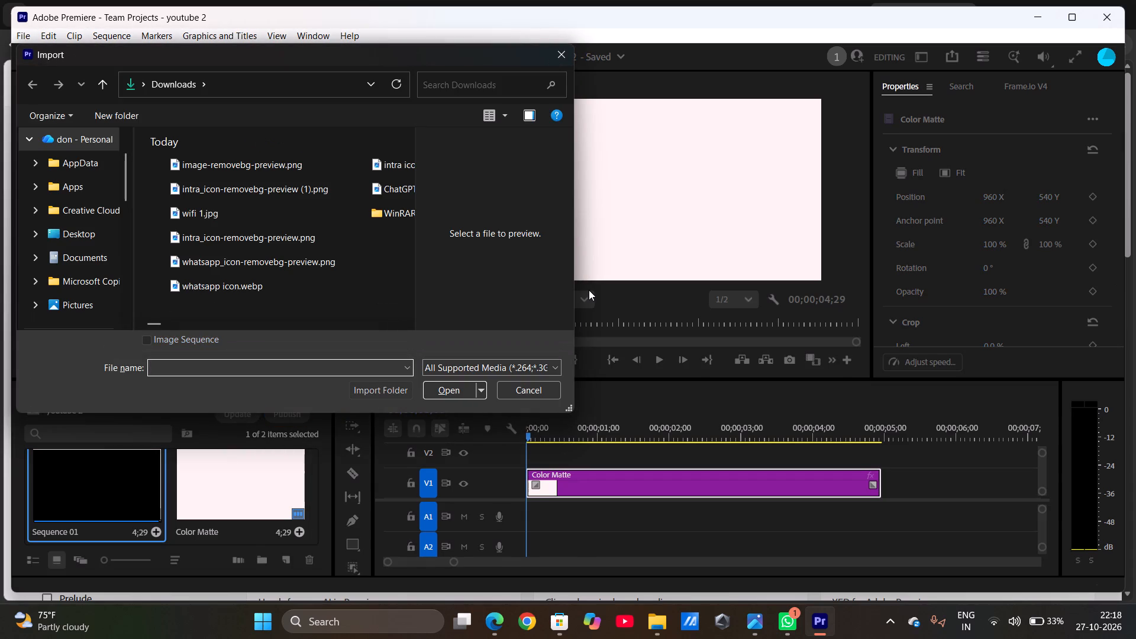
Import image-removebg-preview.png, intra_icon-removebg-preview (1).png and whatsapp_icon-removebg-preview.png from Downloads into the team project.
ctrl+click(334, 173)
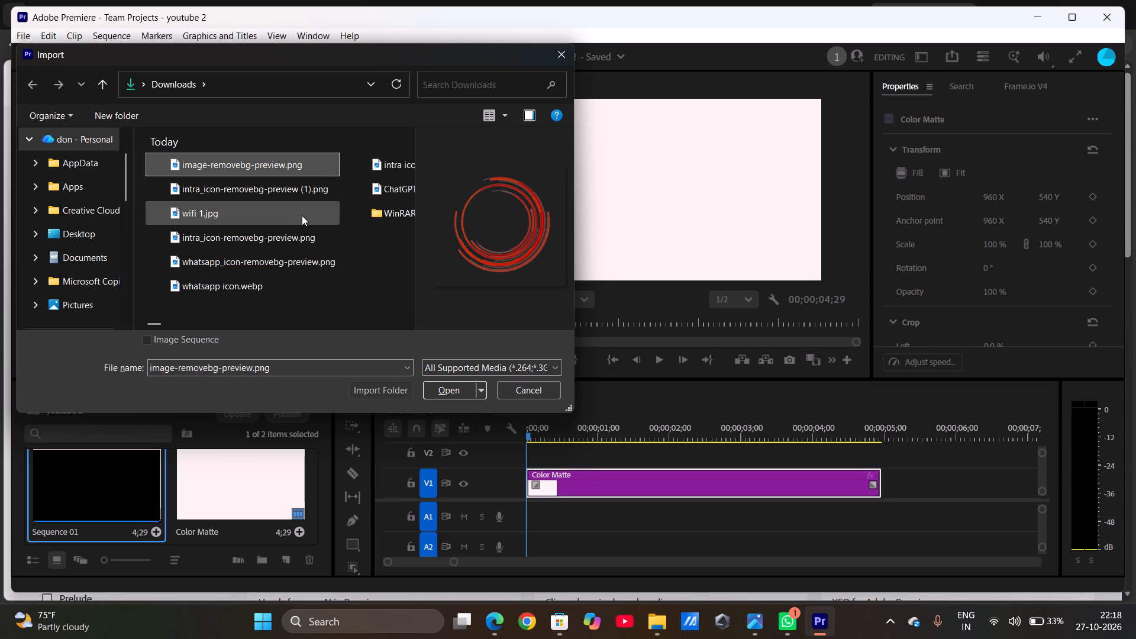
ctrl+click(305, 199)
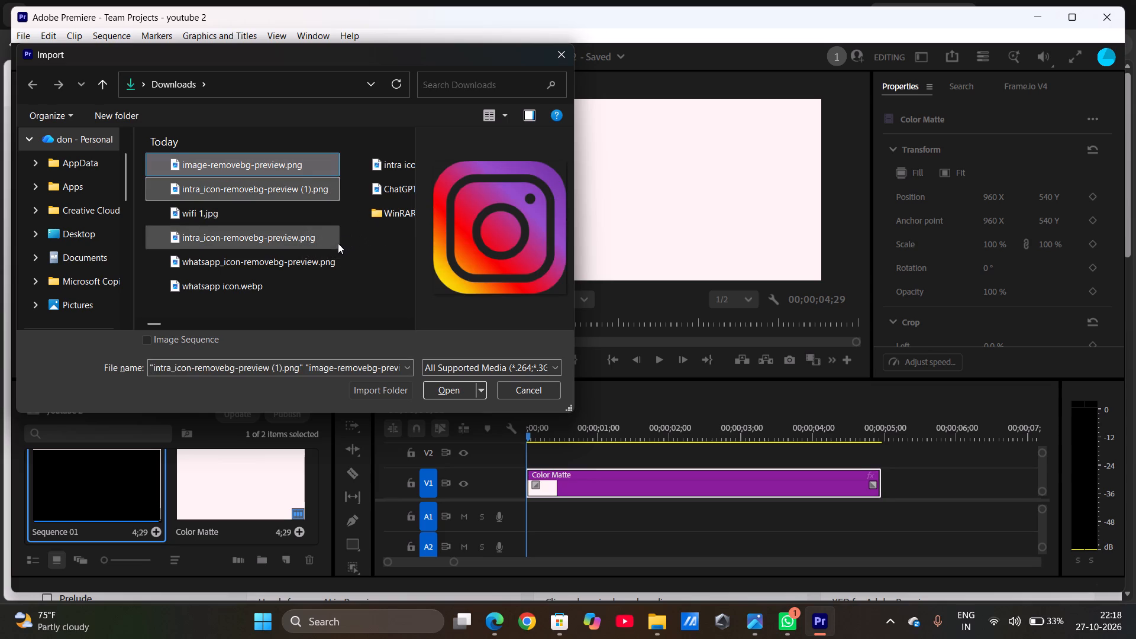
ctrl+click(325, 256)
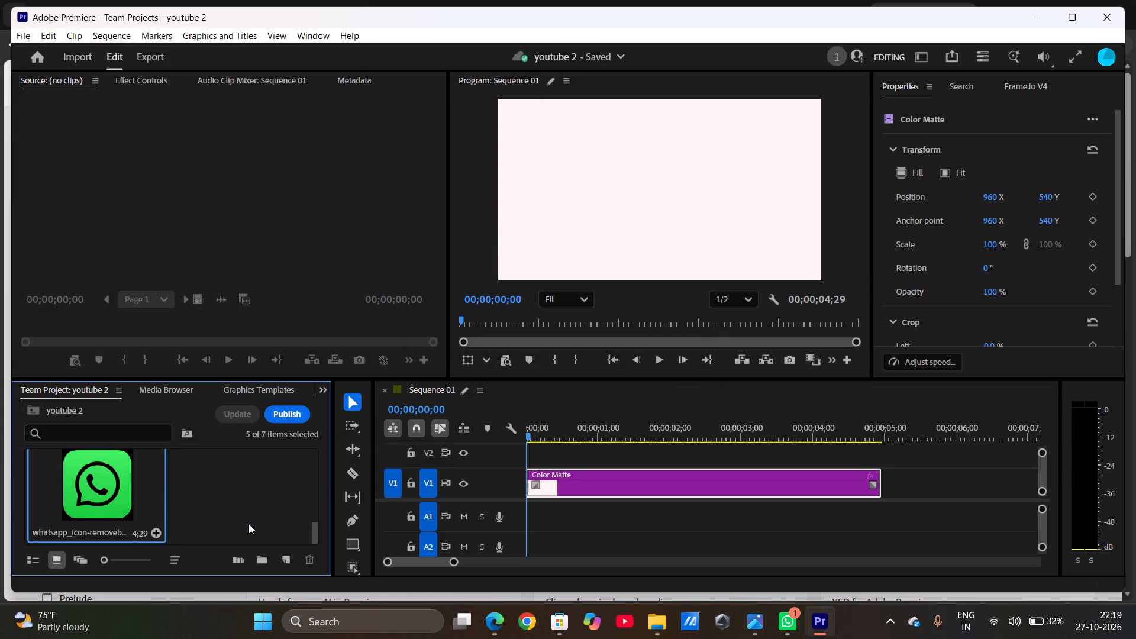
Look through the youtube 2 project's items to check the newly imported images.
scroll(248, 524, up, 2)
scroll(248, 524, down, 1)
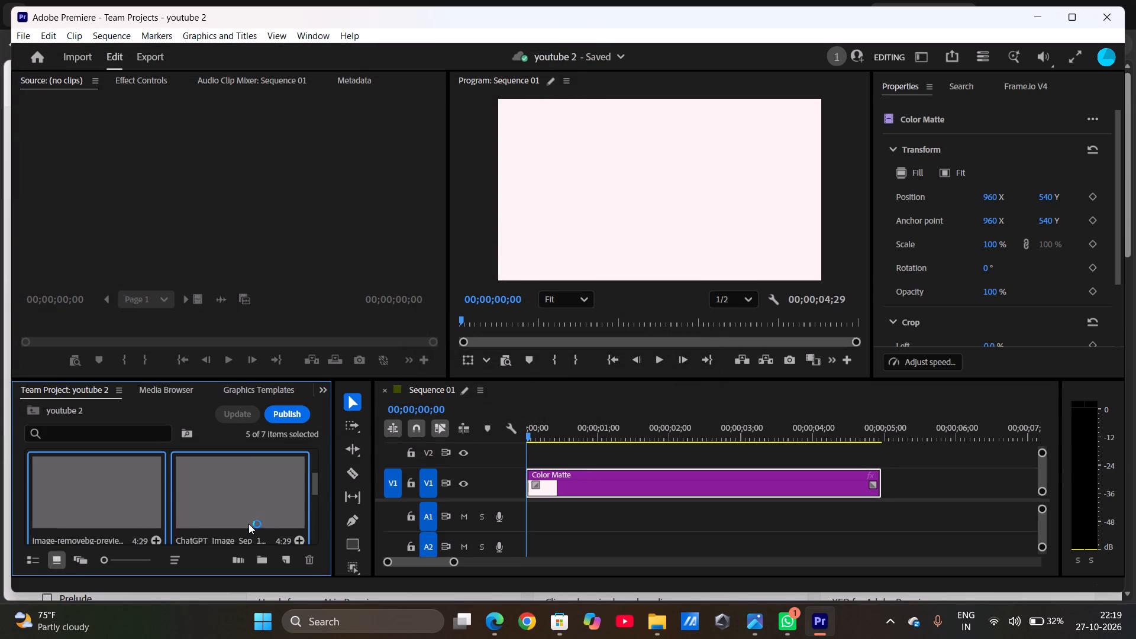
scroll(248, 524, up, 1)
scroll(248, 524, down, 1)
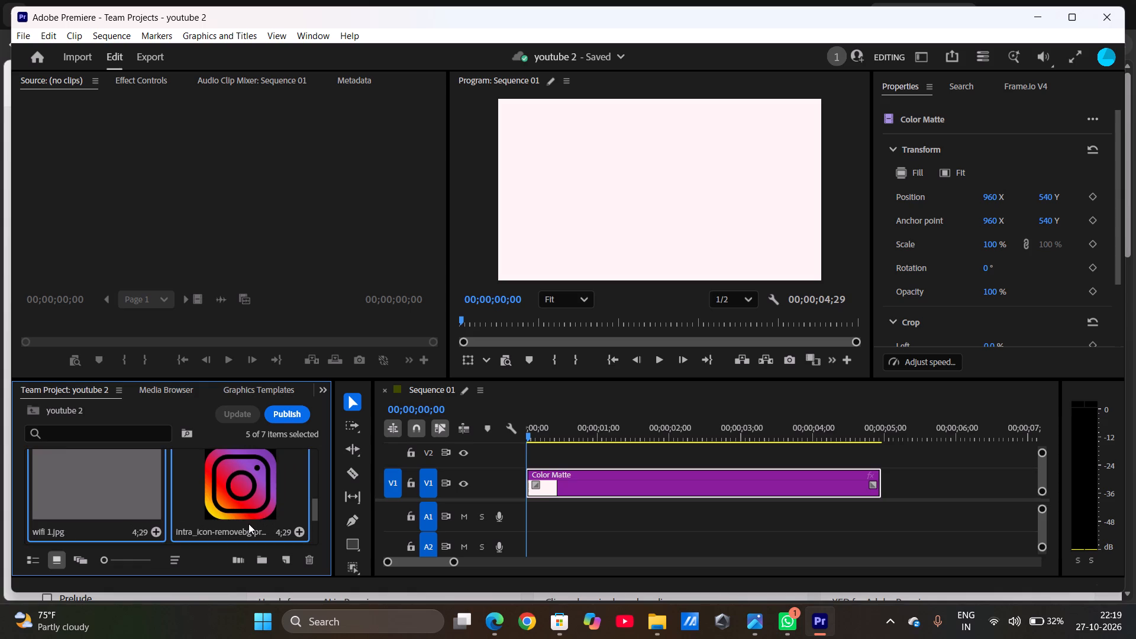
scroll(248, 524, down, 2)
scroll(248, 524, up, 1)
scroll(248, 524, down, 2)
scroll(248, 524, up, 1)
scroll(248, 524, down, 2)
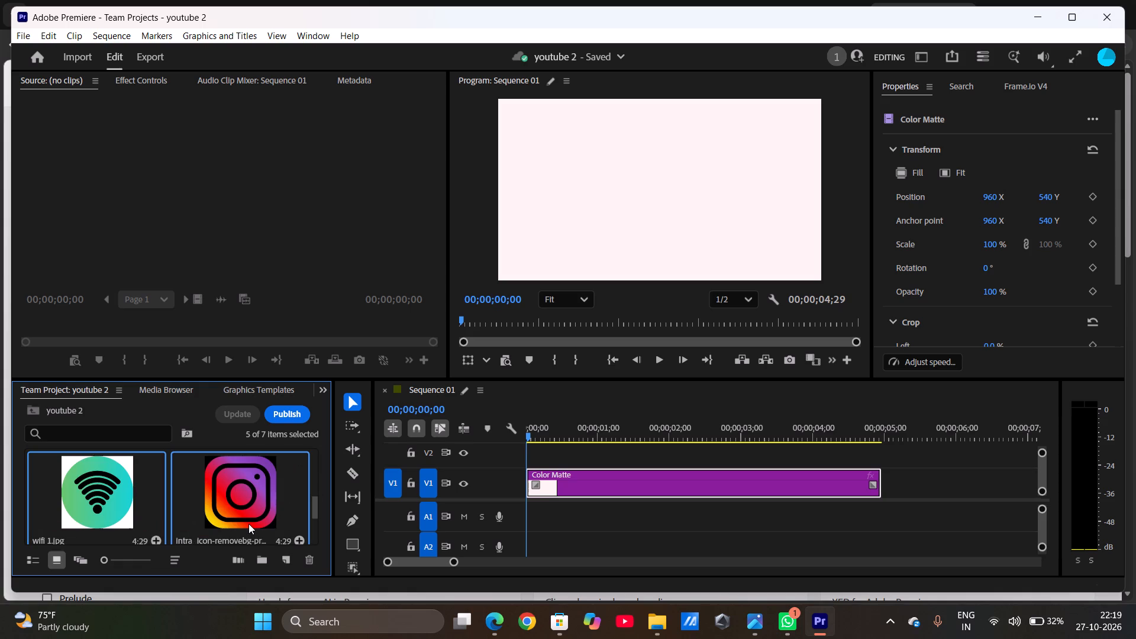
scroll(248, 524, down, 1)
ctrl+scroll(248, 524, down, 4)
scroll(248, 524, up, 1)
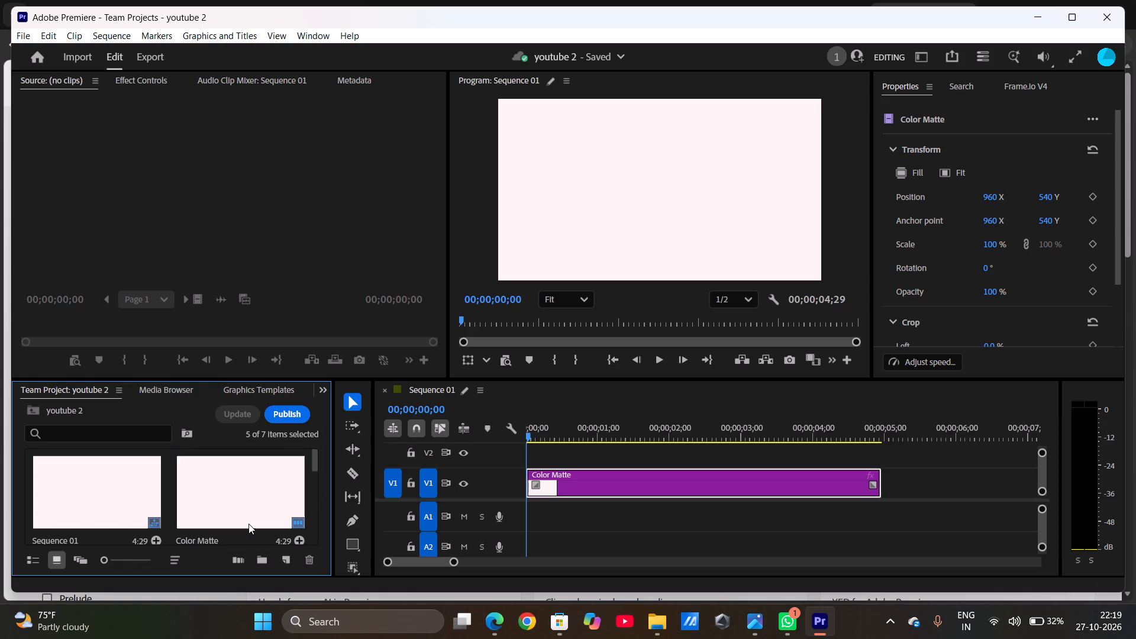
scroll(248, 524, up, 1)
scroll(269, 502, down, 1)
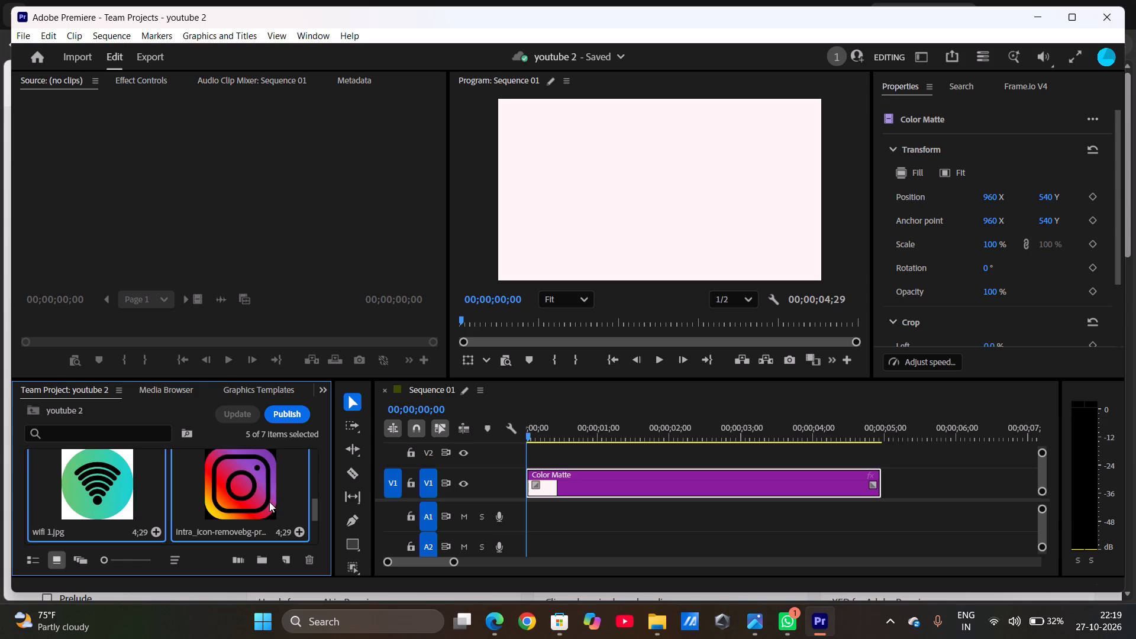
Place the red ring image, image-removebg-preview.png, on track V2 at the sequence start, above the Color Matte clip.
click(248, 501)
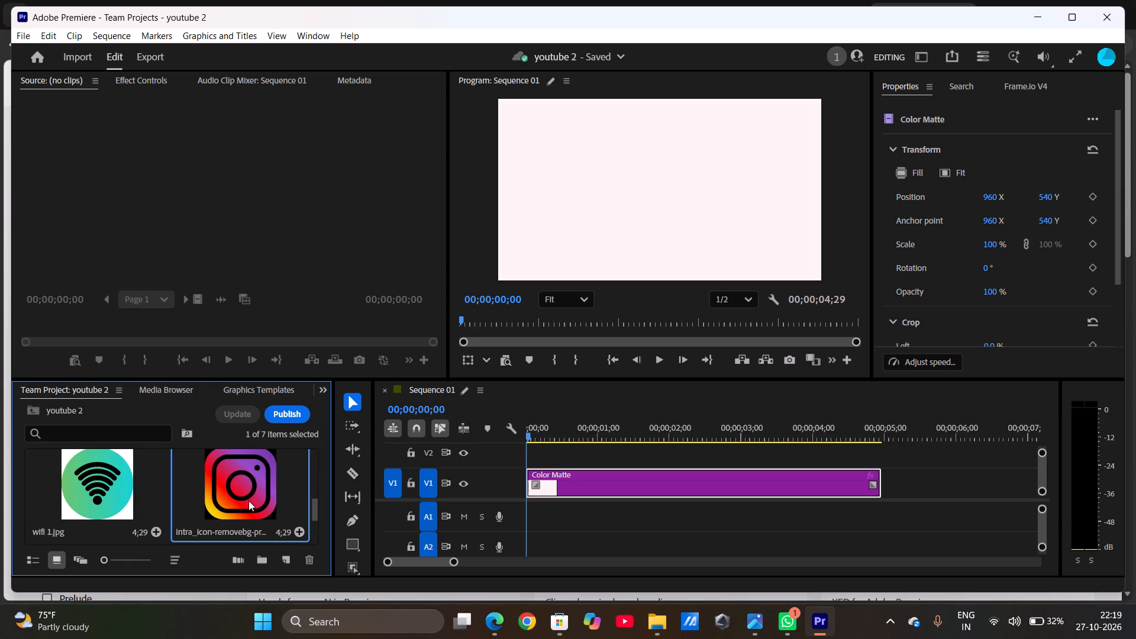
scroll(248, 501, up, 1)
scroll(248, 501, down, 1)
scroll(248, 501, up, 1)
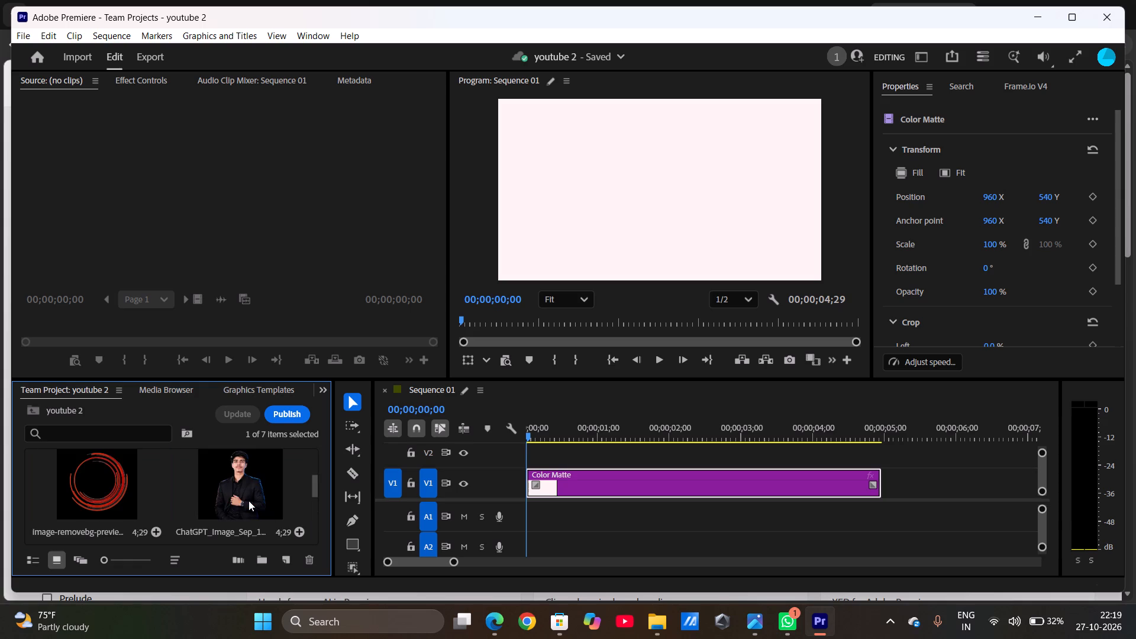
scroll(248, 501, down, 3)
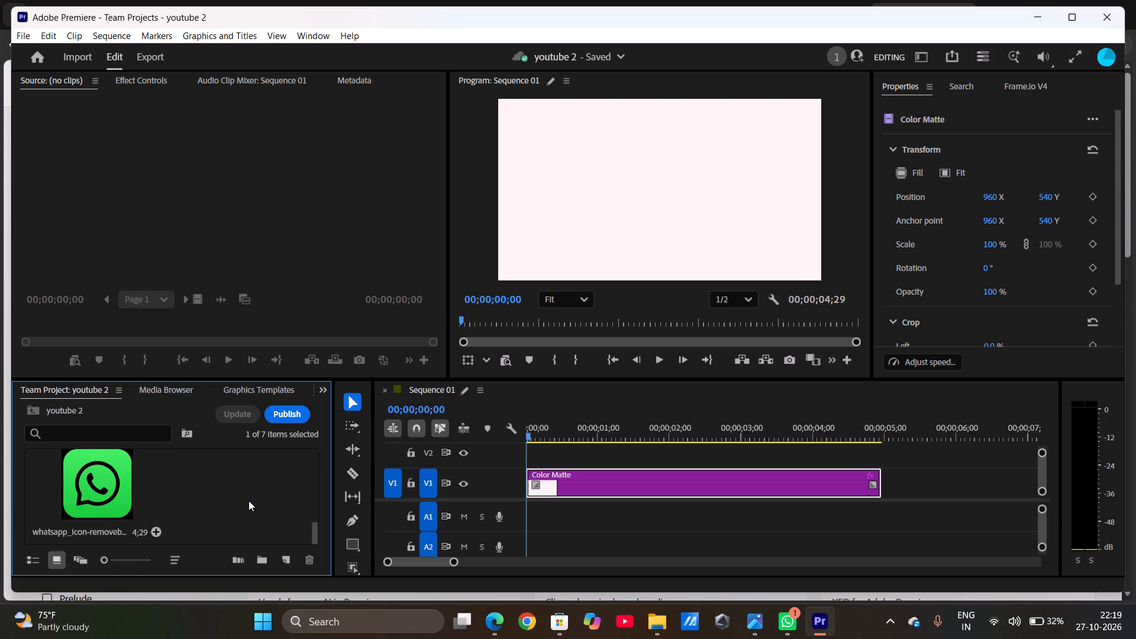
scroll(248, 501, up, 1)
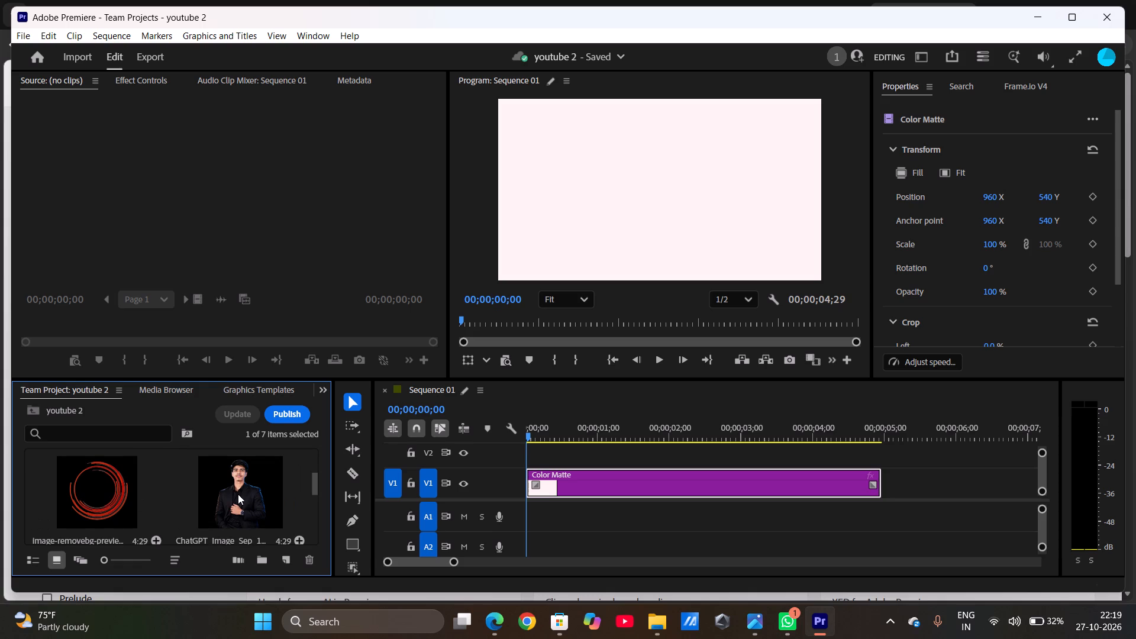
drag(108, 504, 443, 465)
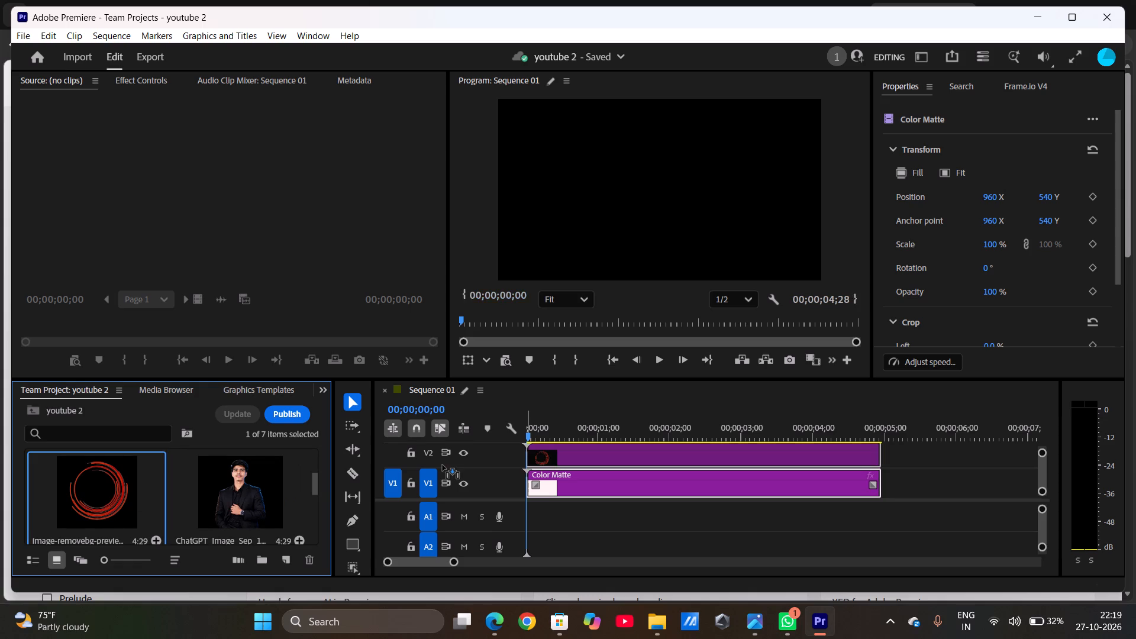
drag(443, 465, 534, 455)
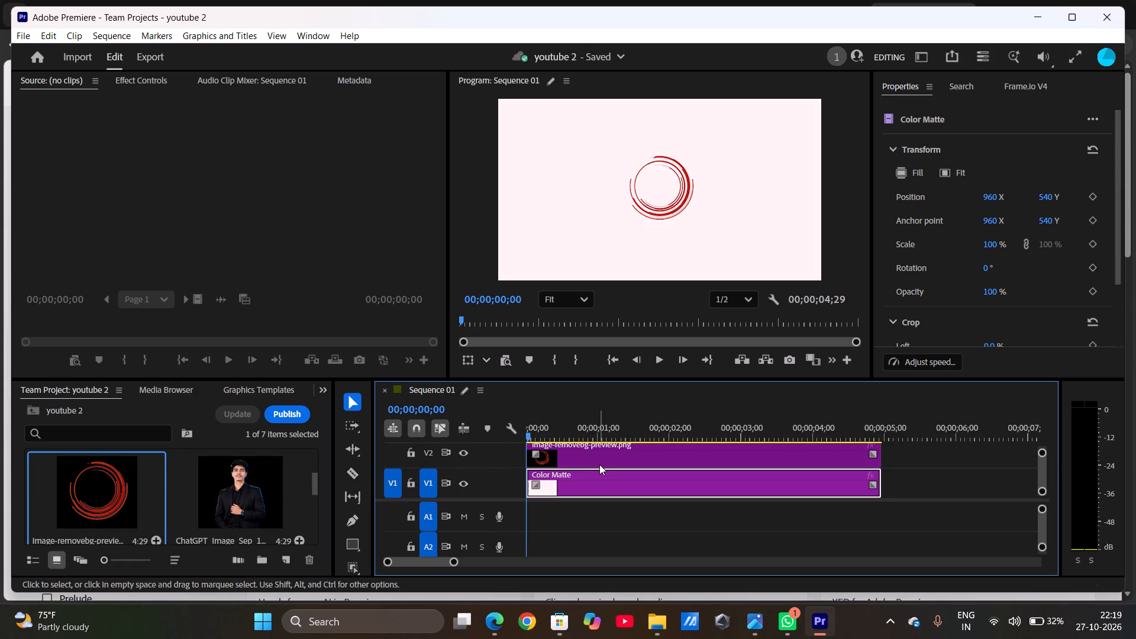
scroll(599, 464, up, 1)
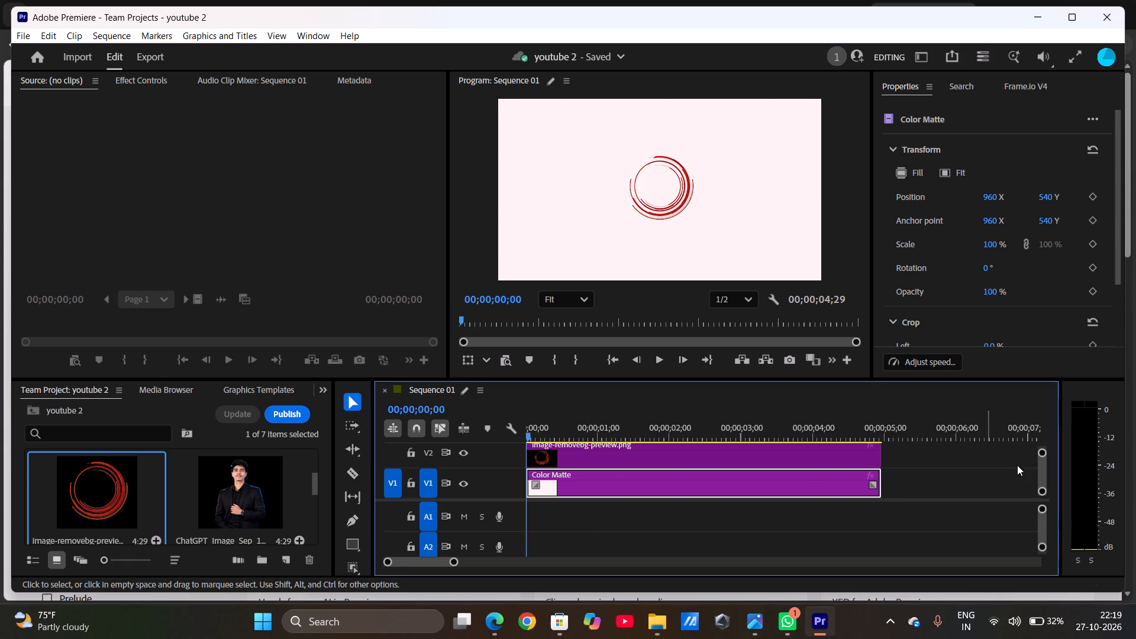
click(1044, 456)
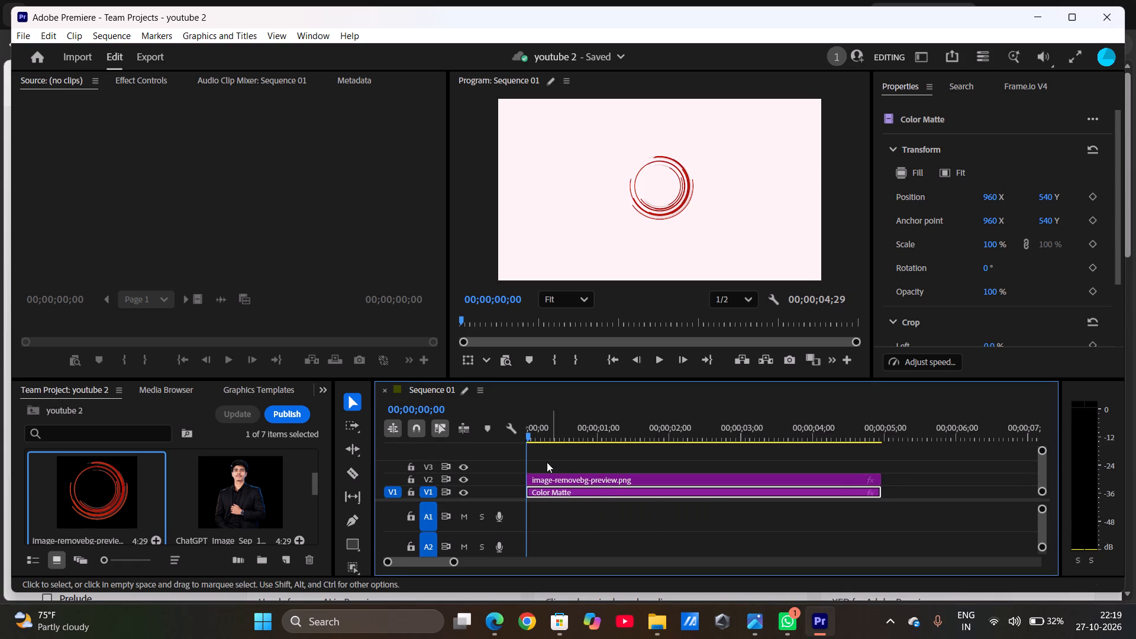
Place the man's portrait image on track V3 at the sequence start, above the red ring clip.
click(221, 490)
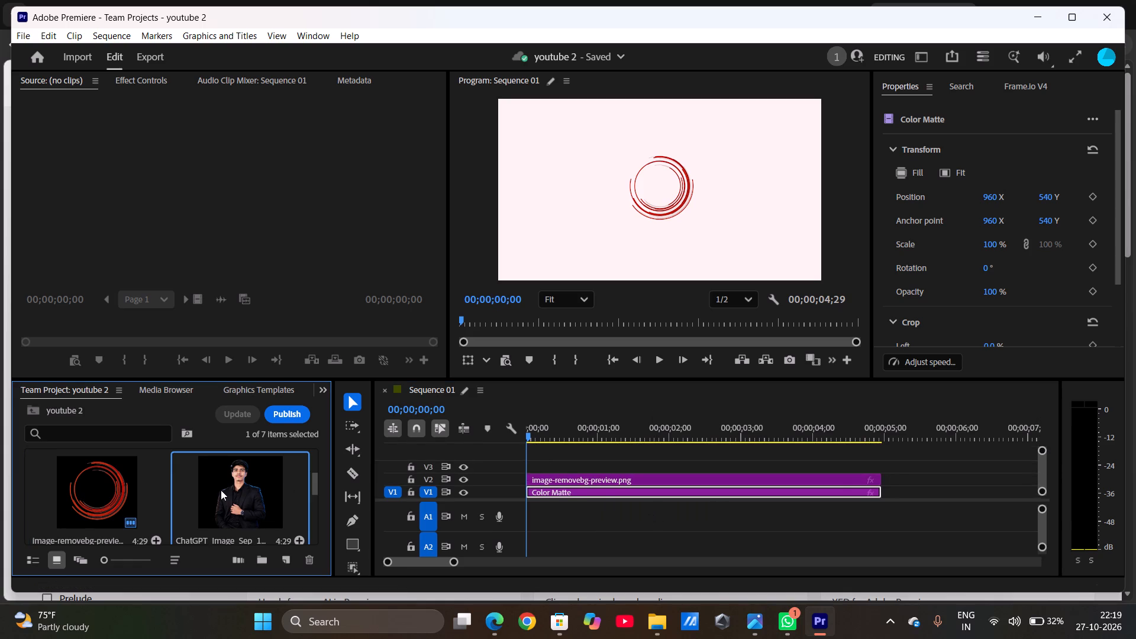
drag(221, 490, 571, 462)
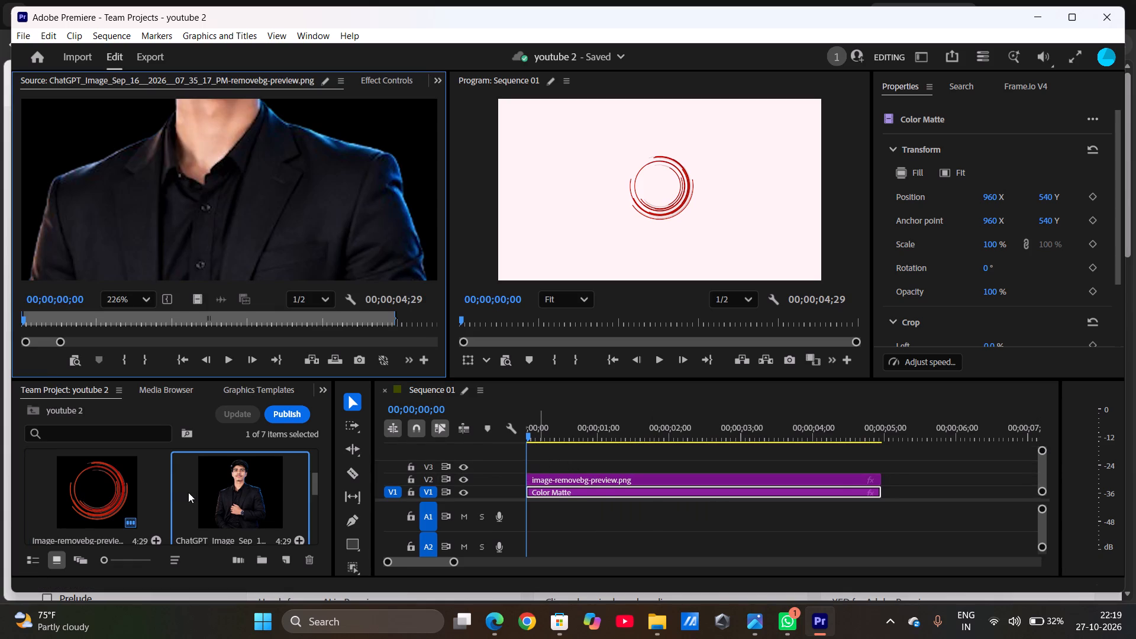
drag(185, 493, 530, 462)
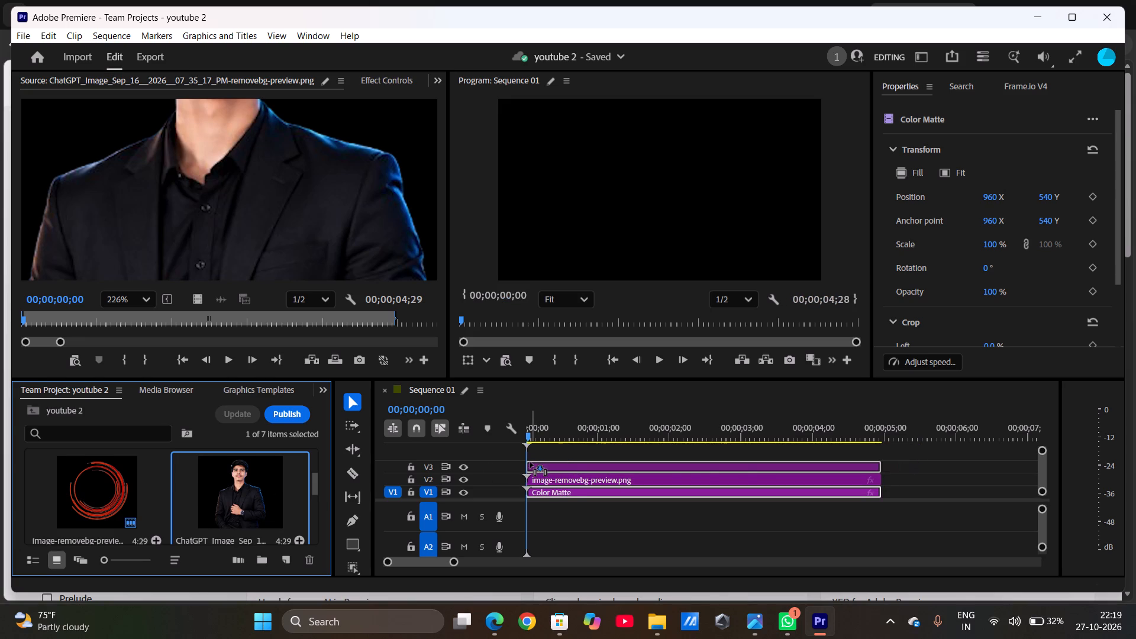
drag(530, 462, 530, 462)
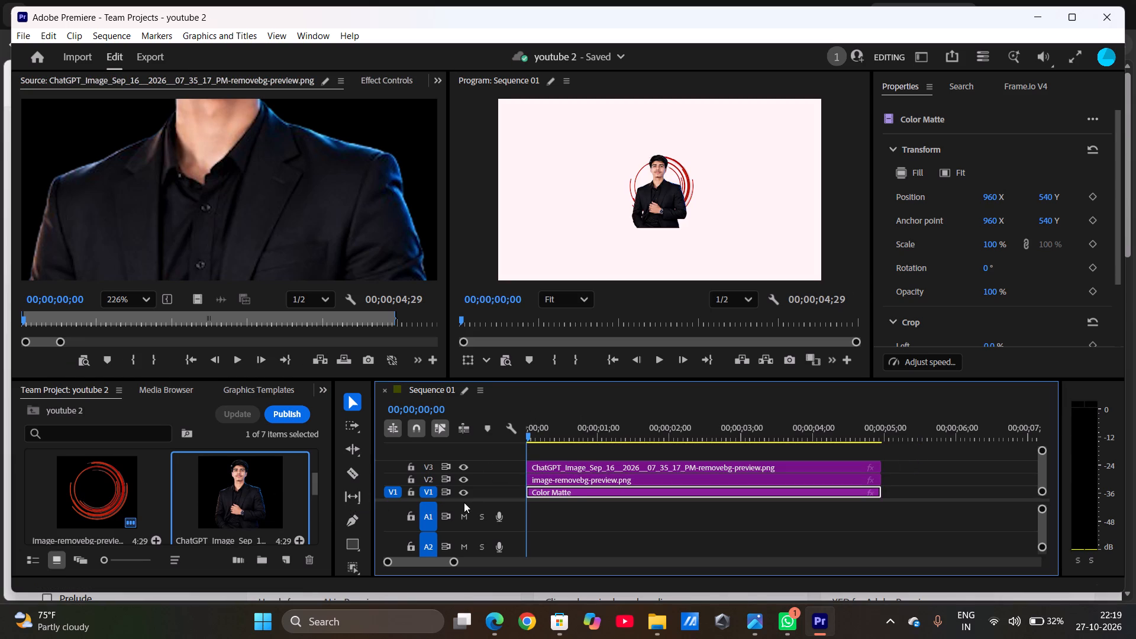
Place the WhatsApp icon image on a new track V4 at the sequence start, above the portrait clip.
scroll(262, 521, down, 1)
scroll(176, 497, down, 1)
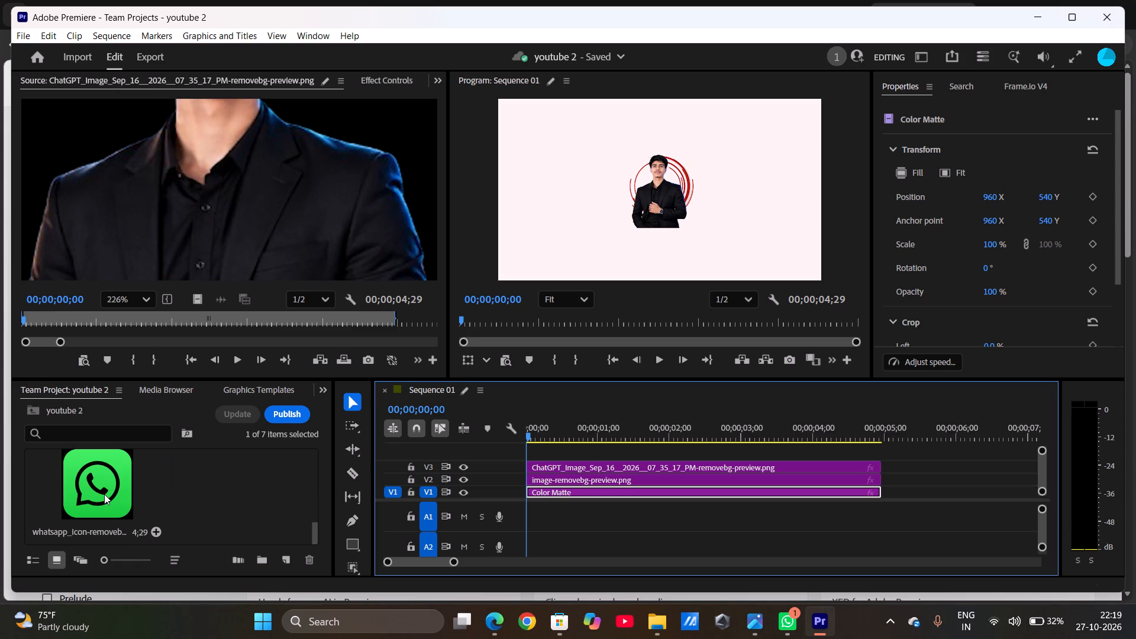
drag(104, 494, 541, 447)
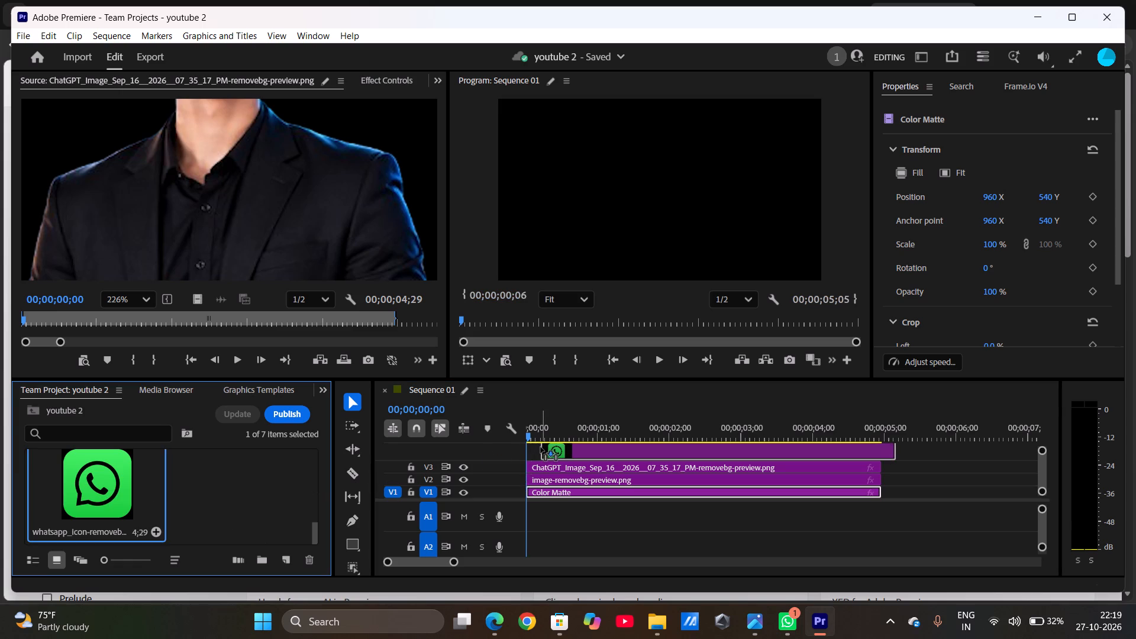
drag(541, 447, 556, 448)
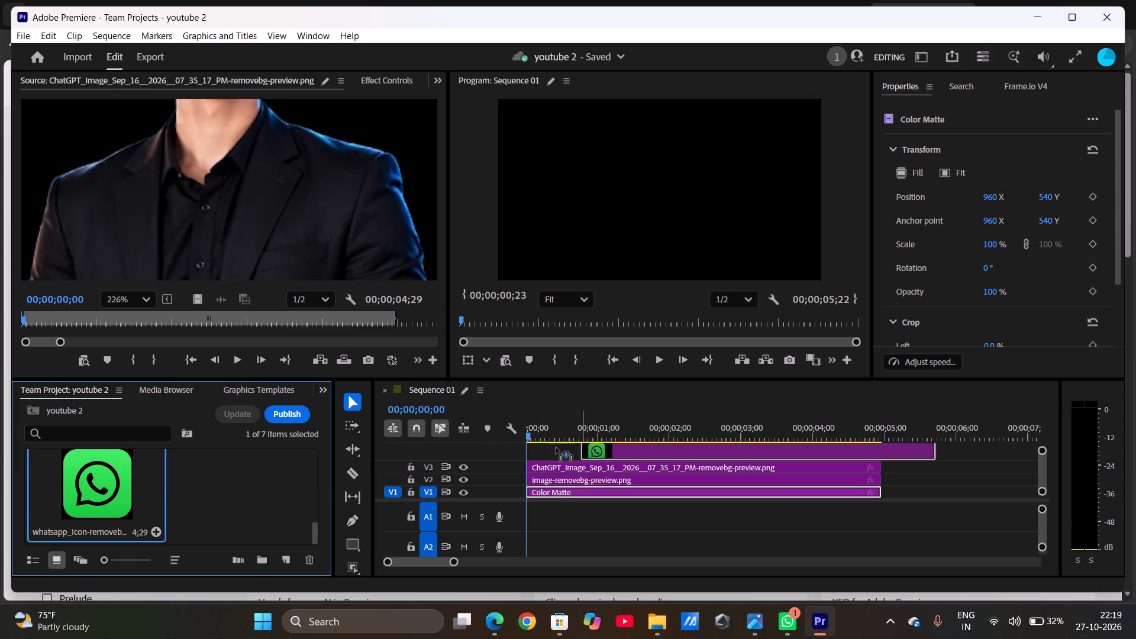
drag(556, 448, 508, 447)
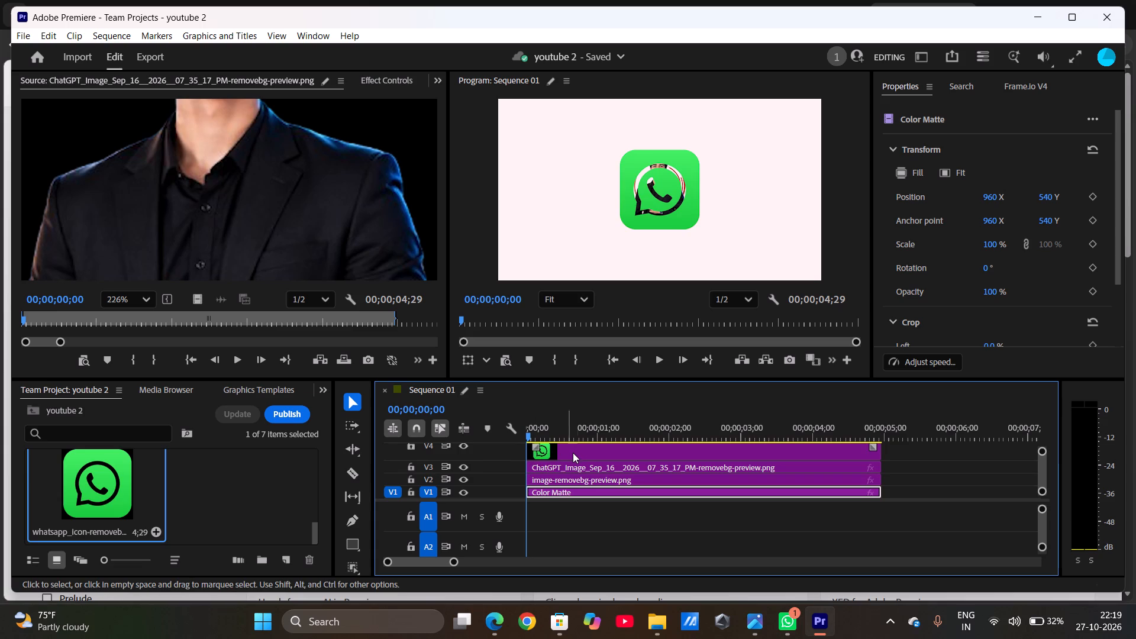
drag(573, 452, 550, 453)
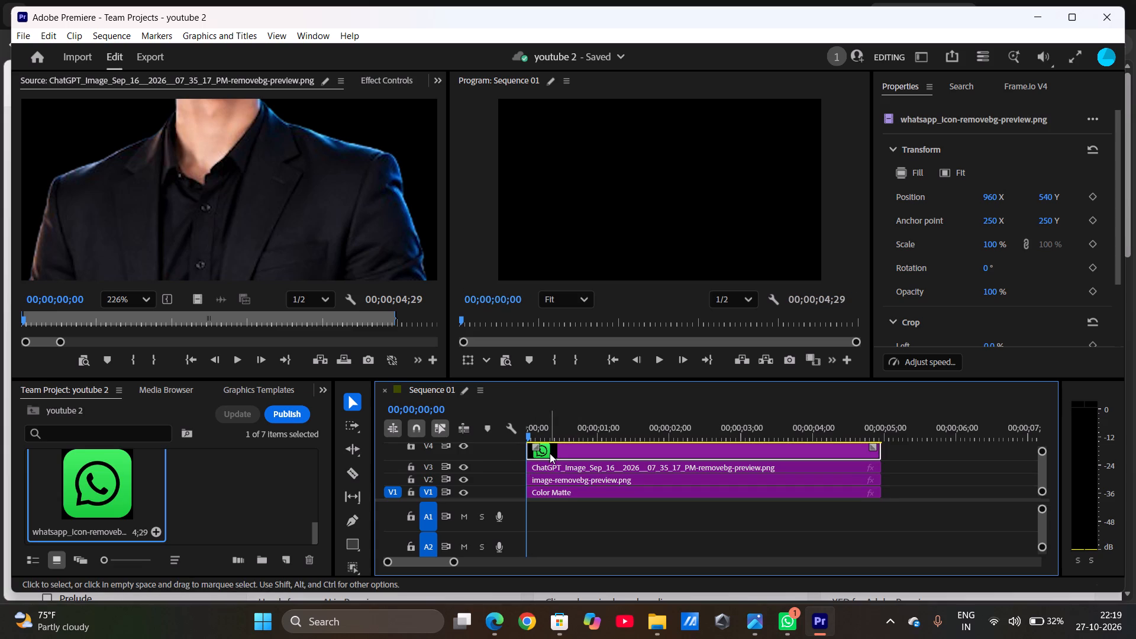
Play the sequence through, check the stacked clips, and return the playhead to the sequence start.
click(556, 465)
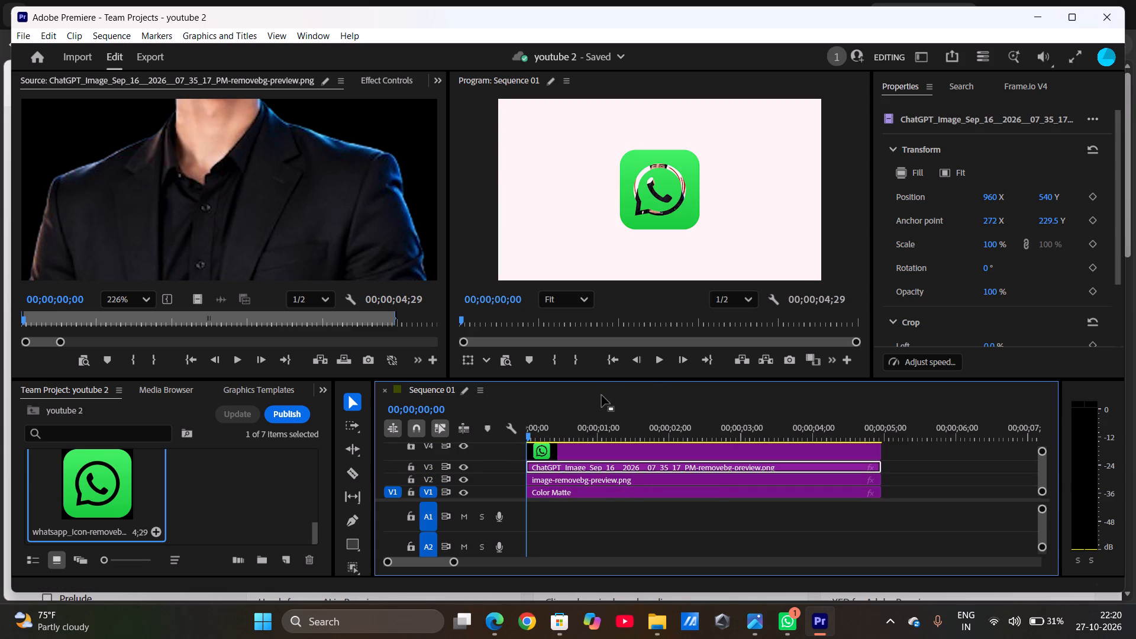
click(659, 362)
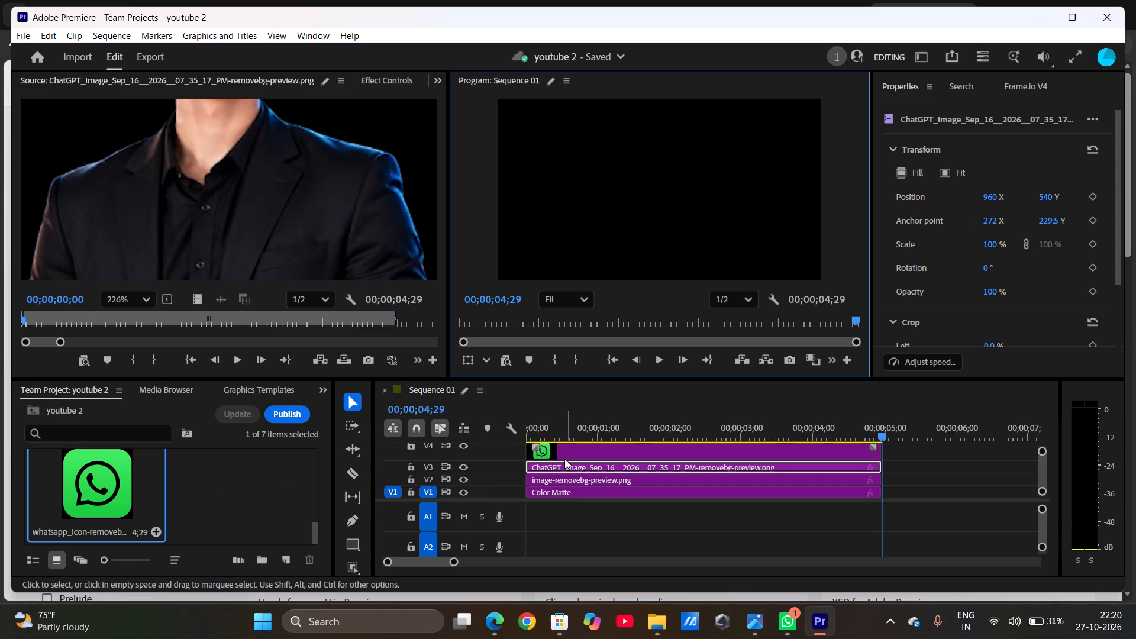
click(546, 452)
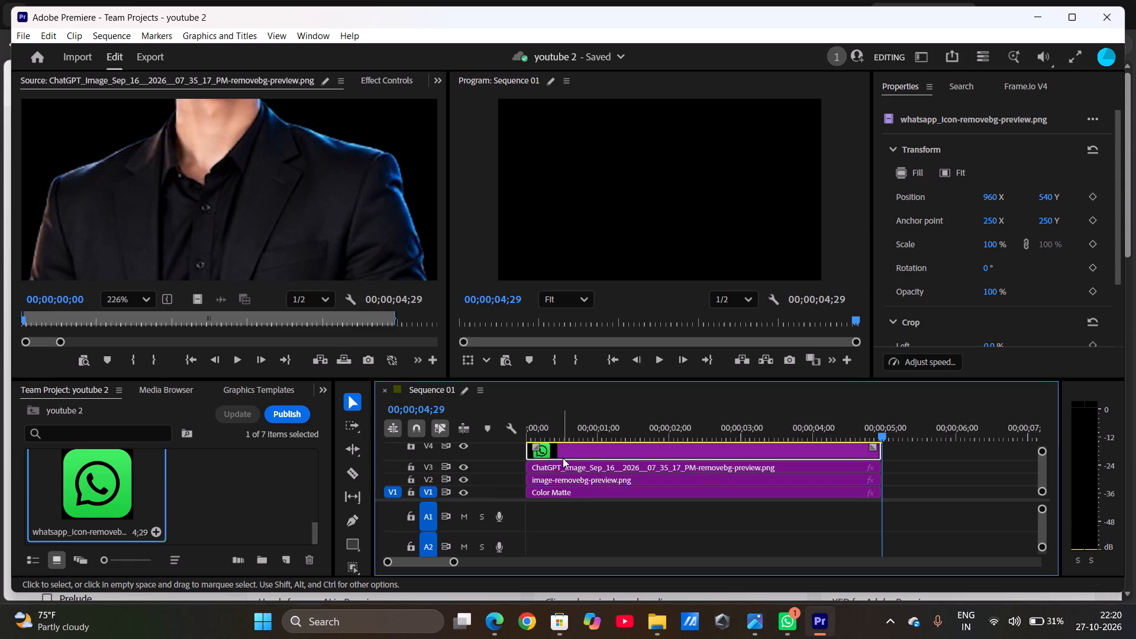
click(563, 464)
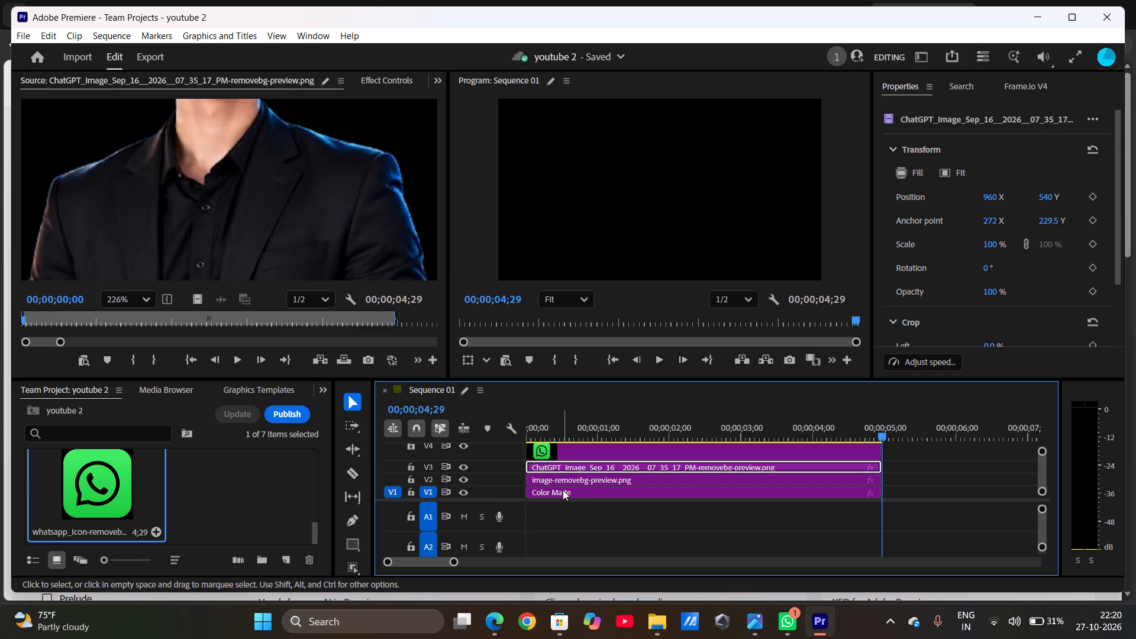
click(563, 492)
drag(563, 492, 593, 501)
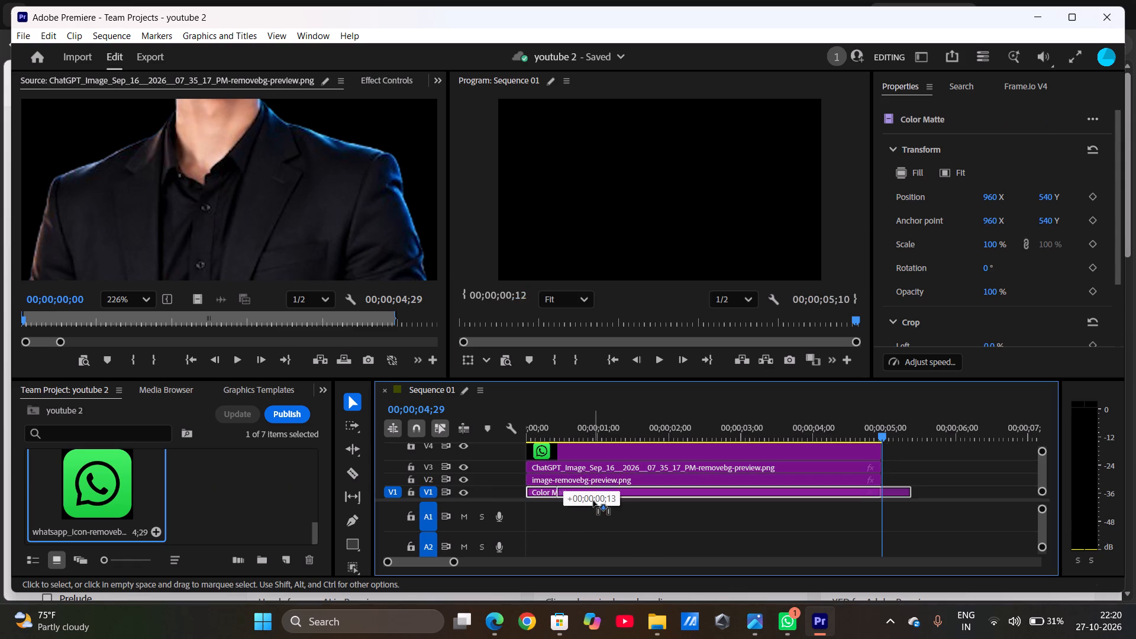
drag(593, 501, 537, 493)
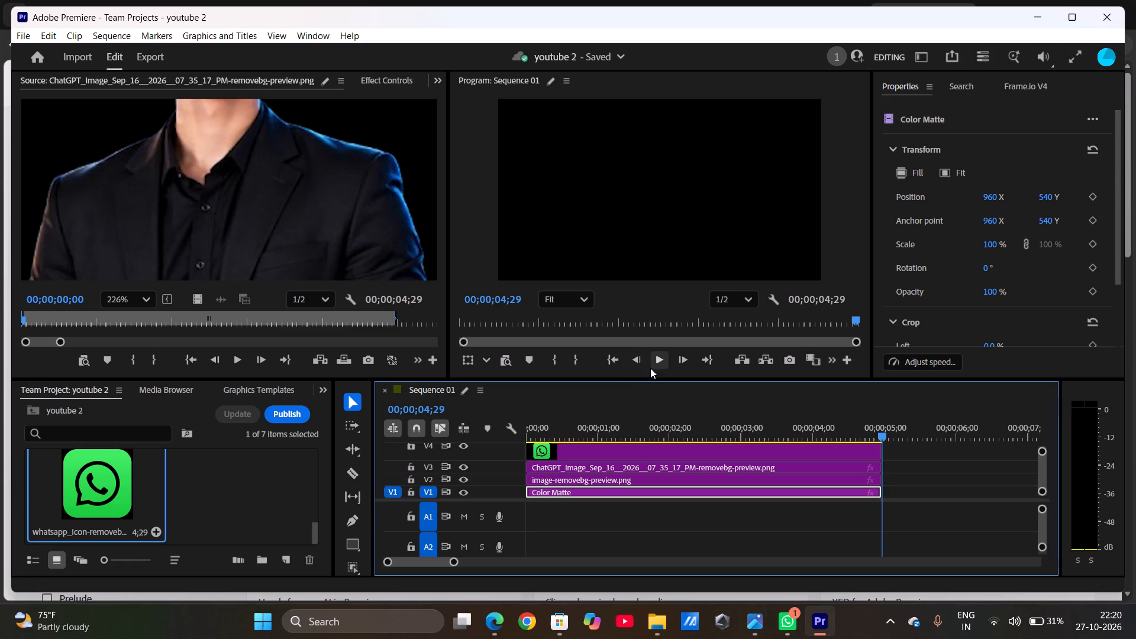
click(618, 359)
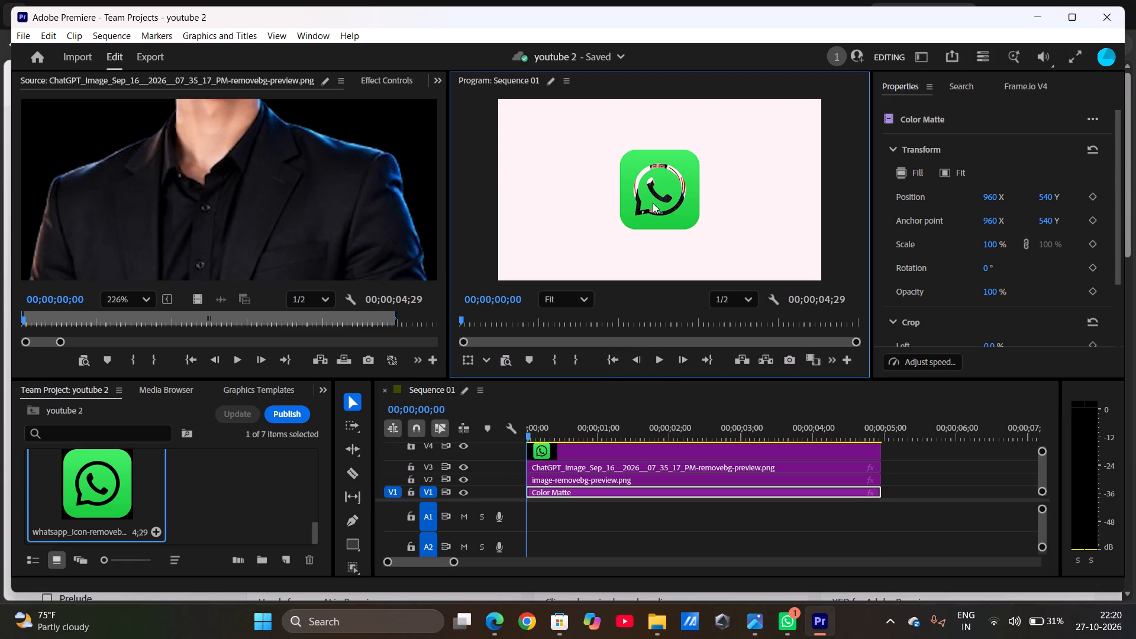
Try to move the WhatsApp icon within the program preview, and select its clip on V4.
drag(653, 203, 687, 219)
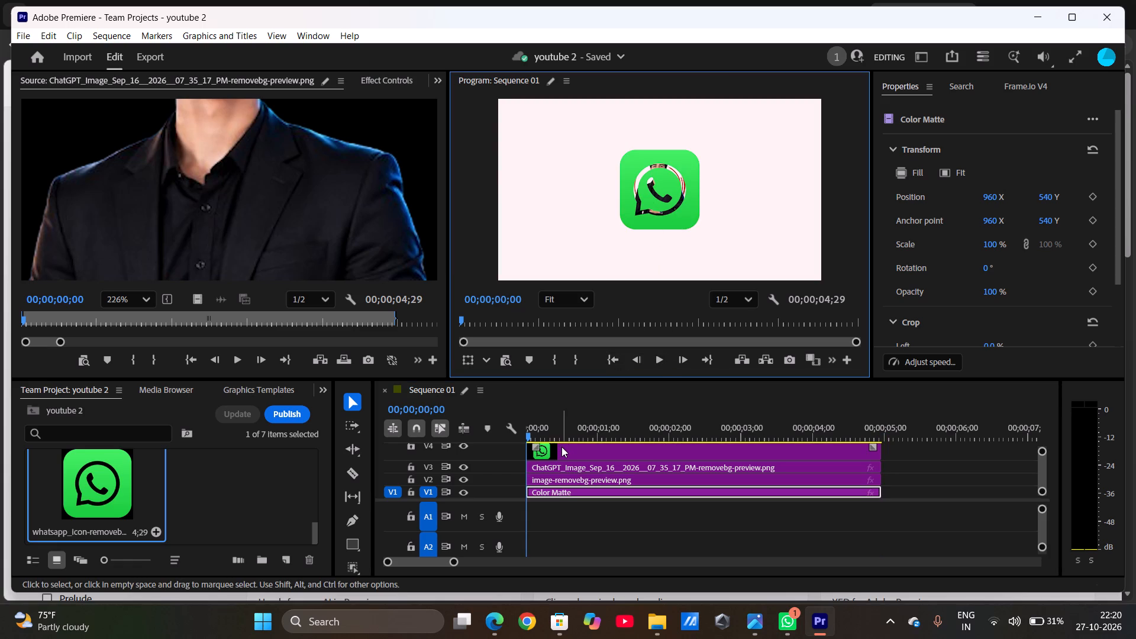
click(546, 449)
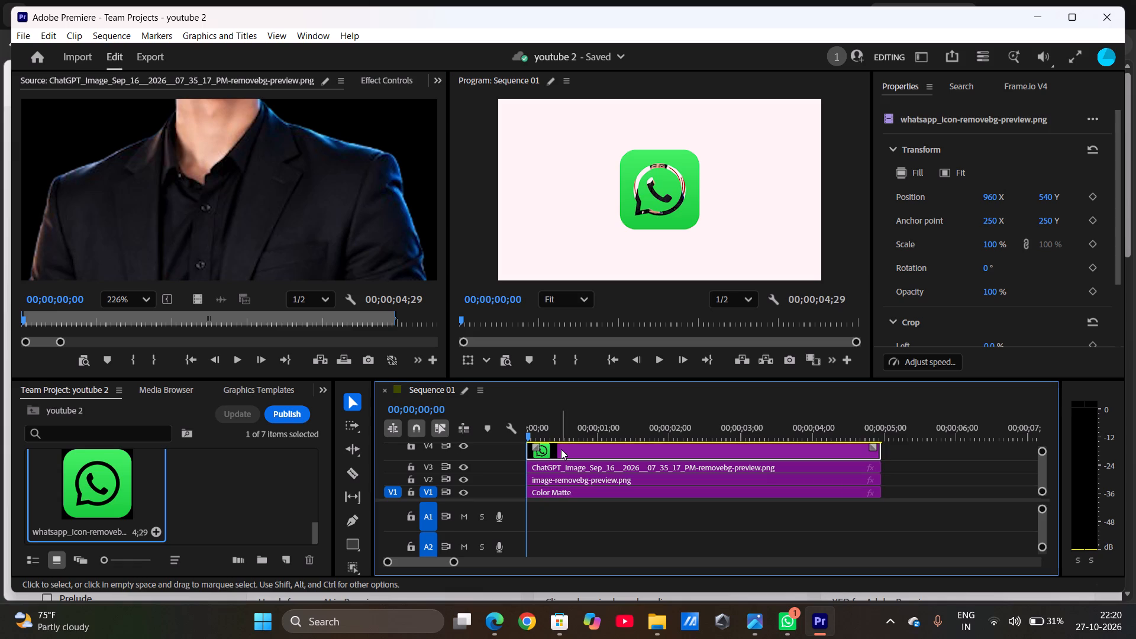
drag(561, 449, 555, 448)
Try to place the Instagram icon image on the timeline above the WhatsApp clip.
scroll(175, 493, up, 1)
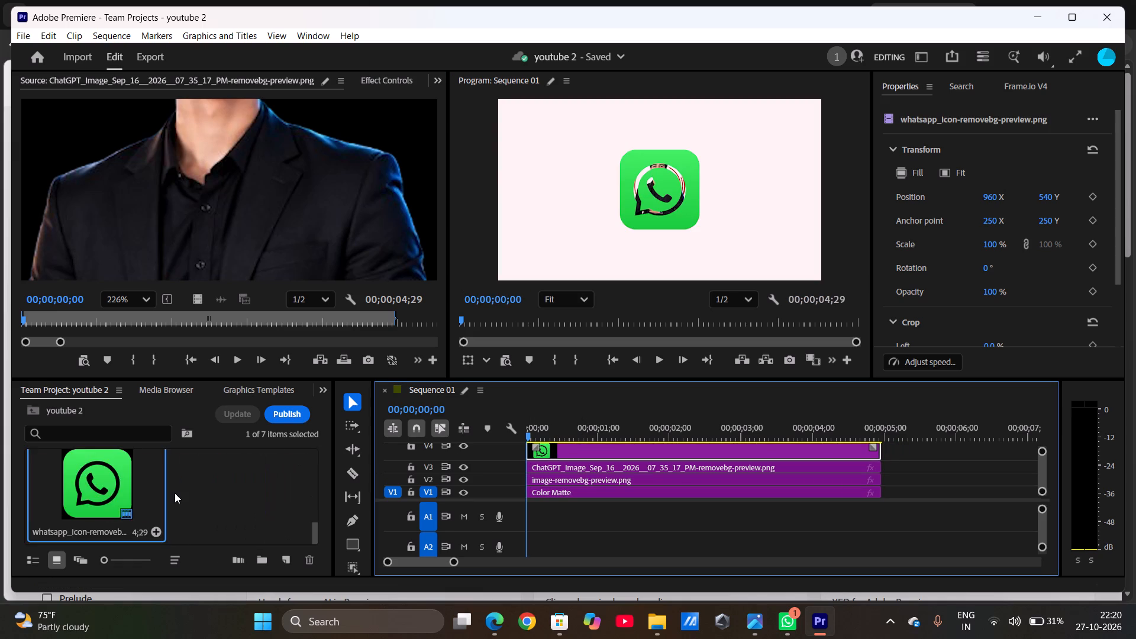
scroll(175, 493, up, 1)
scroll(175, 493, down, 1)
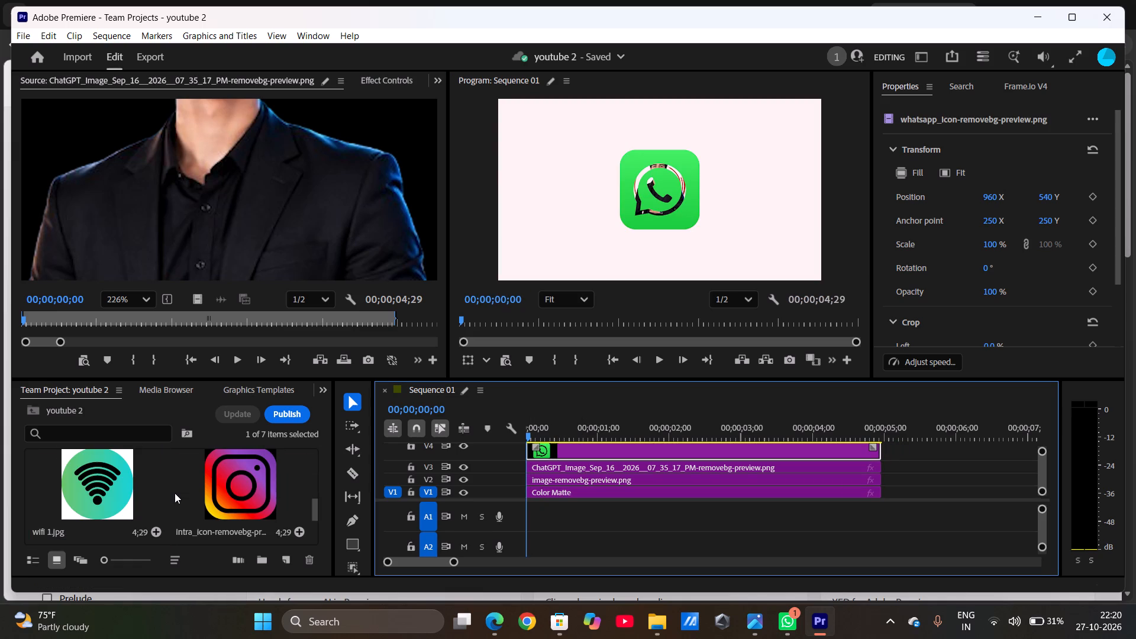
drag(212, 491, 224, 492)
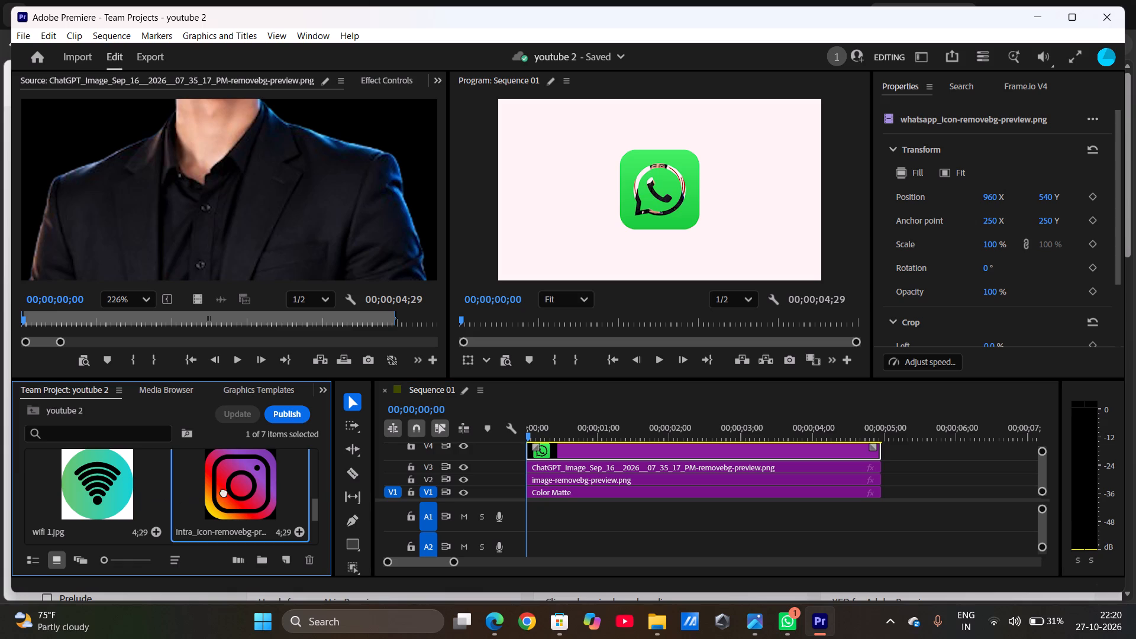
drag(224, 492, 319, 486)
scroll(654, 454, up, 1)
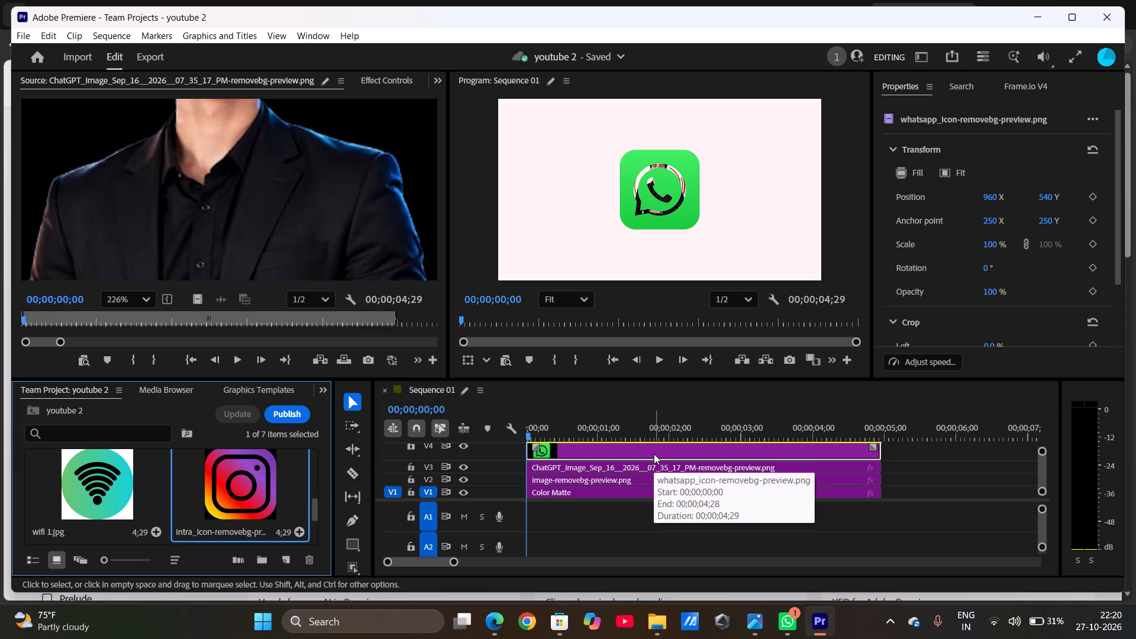
Enlarge the timeline area upward to make room above video track V4.
drag(1042, 448, 1041, 435)
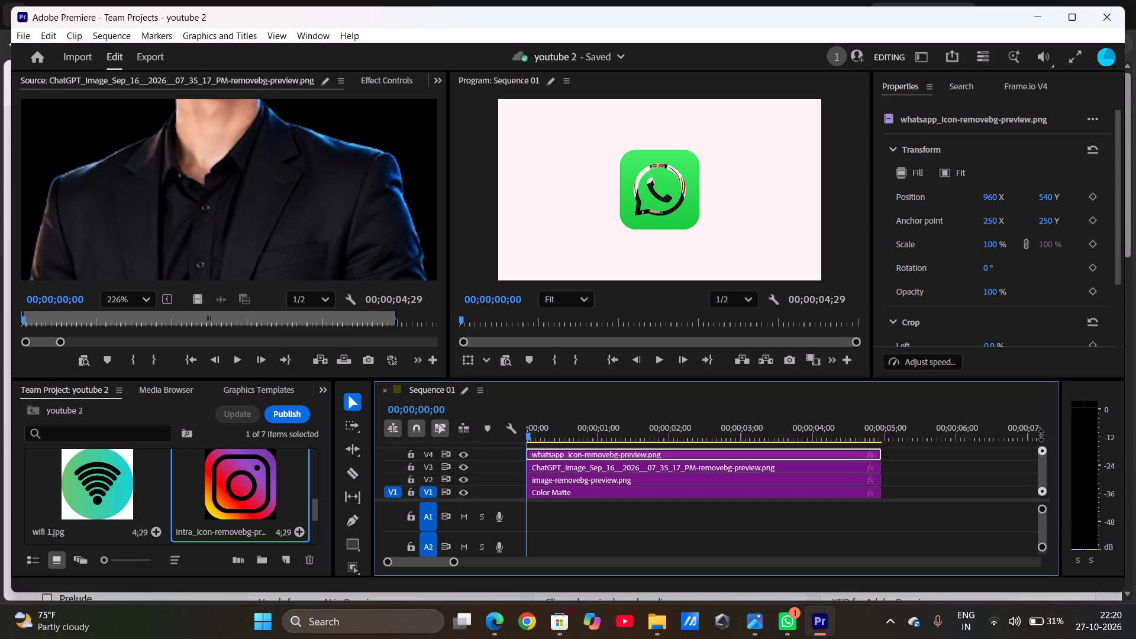
drag(1041, 435, 1039, 398)
drag(1043, 447, 1041, 447)
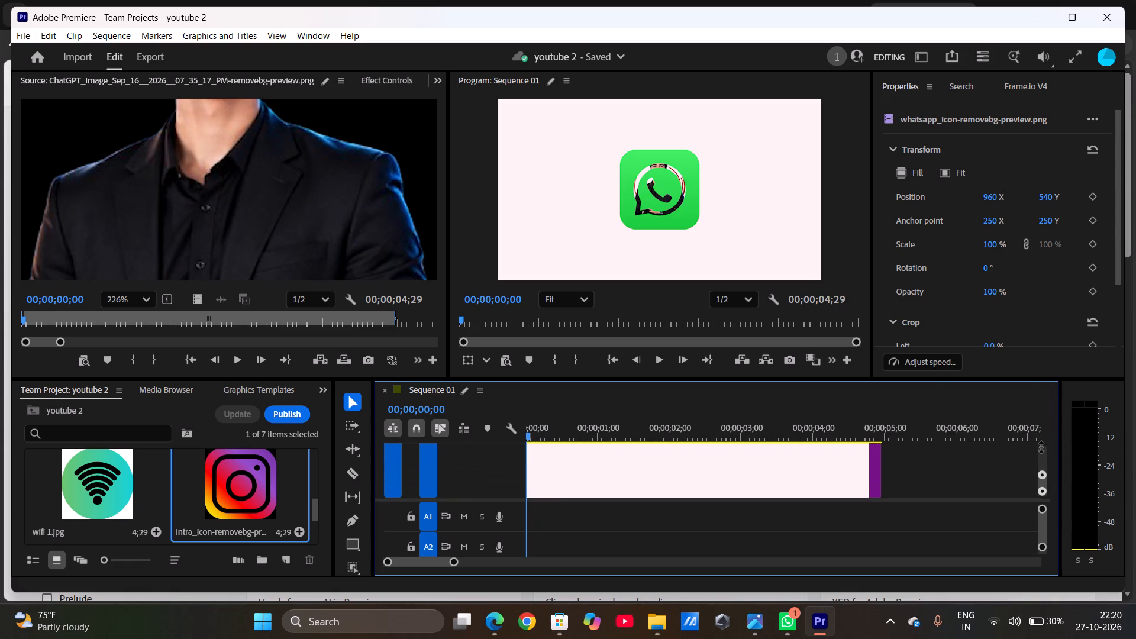
drag(1041, 447, 1042, 337)
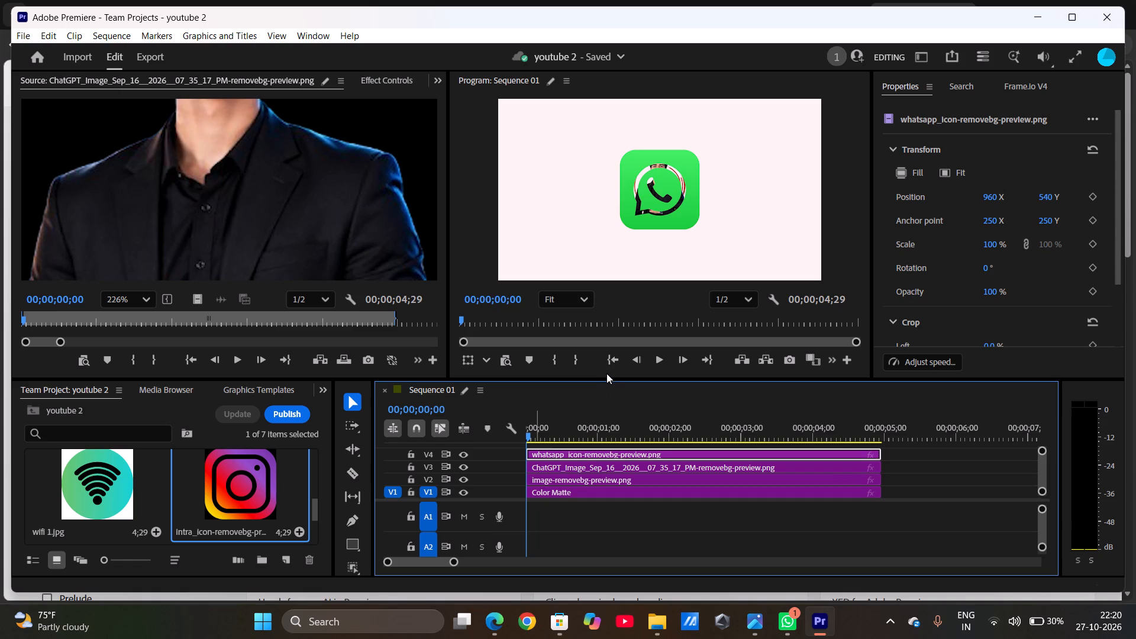
drag(601, 379, 602, 308)
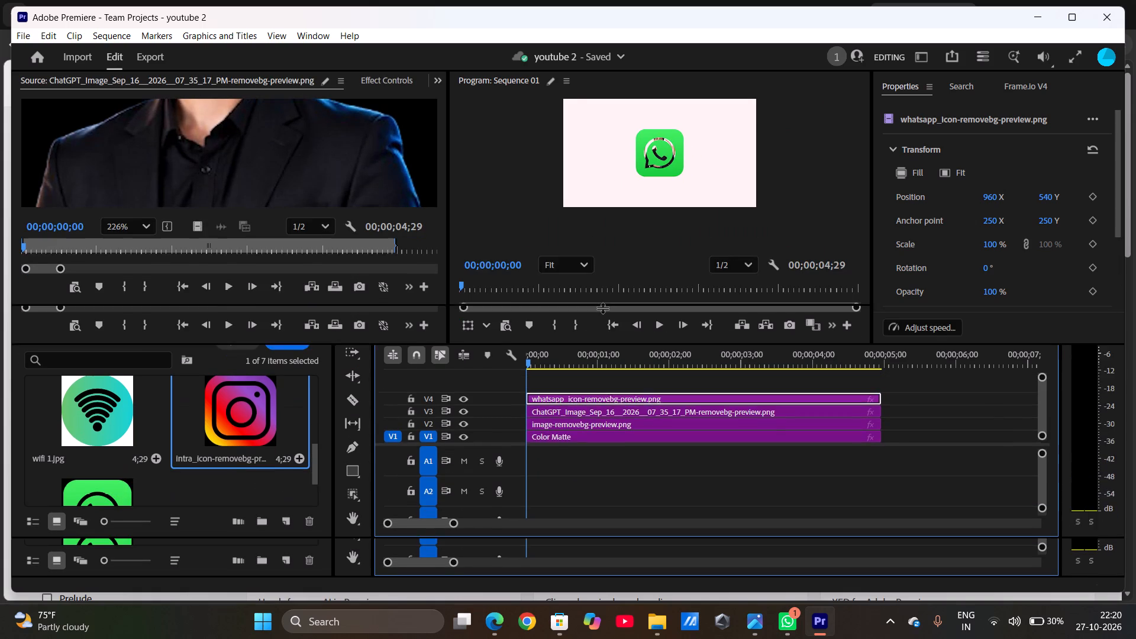
drag(602, 308, 602, 310)
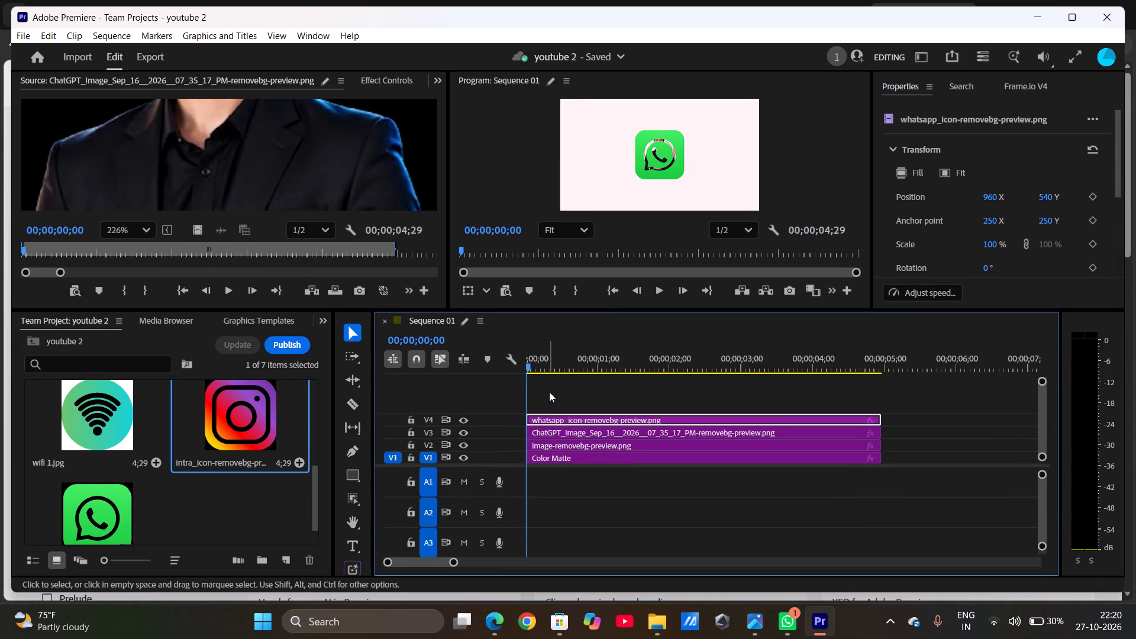
Open the Add Tracks dialog for Sequence 01.
right_click(551, 376)
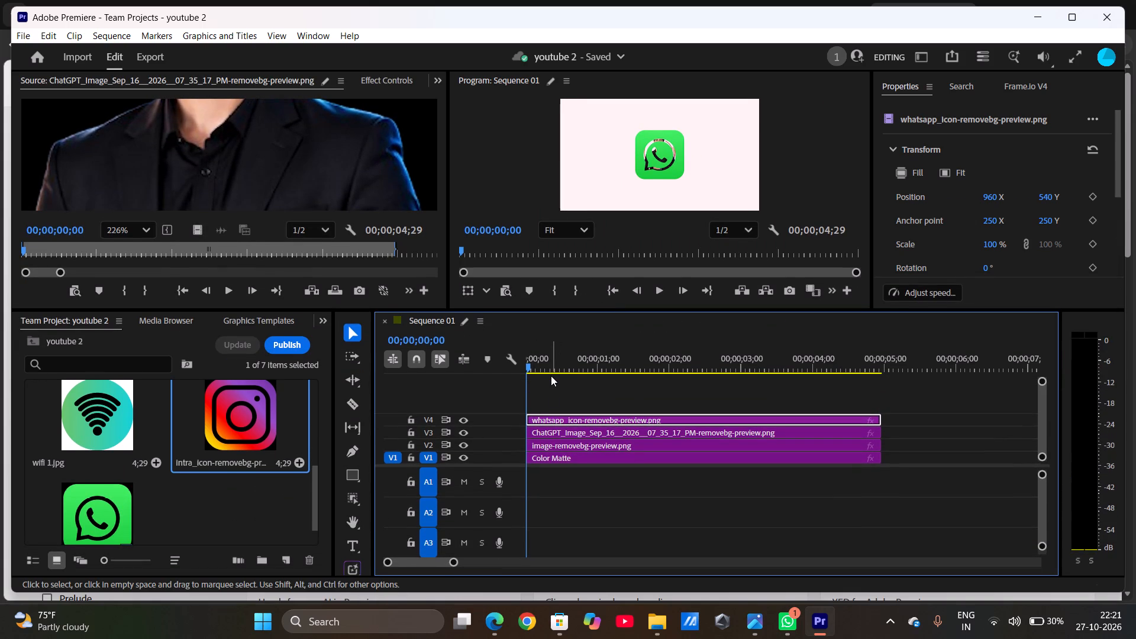
right_click(551, 376)
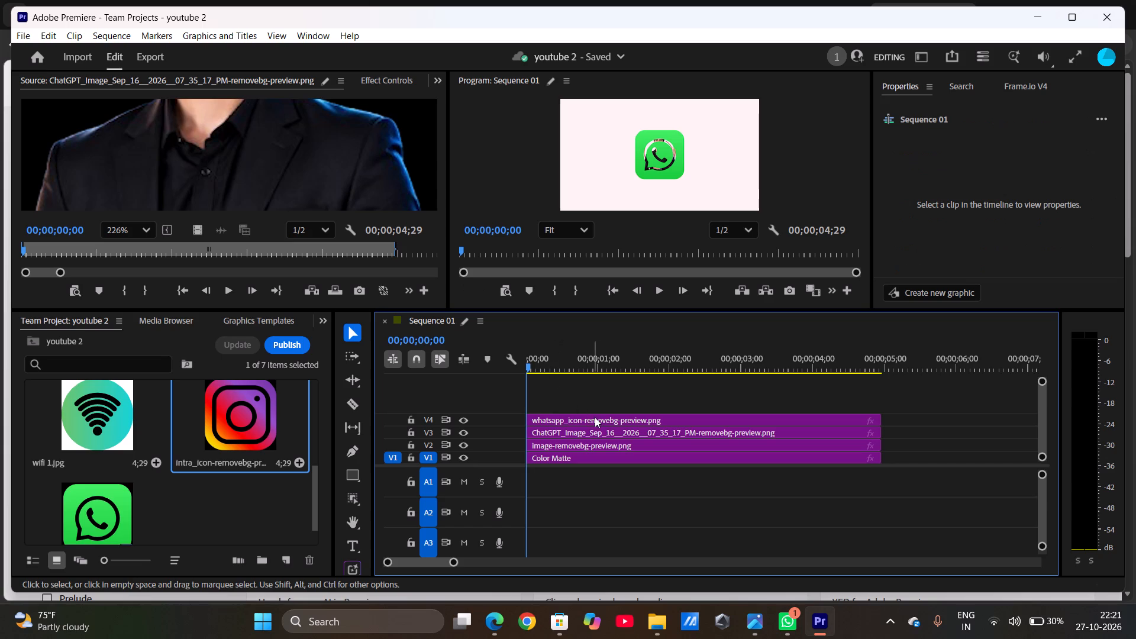
right_click(567, 394)
right_click(556, 318)
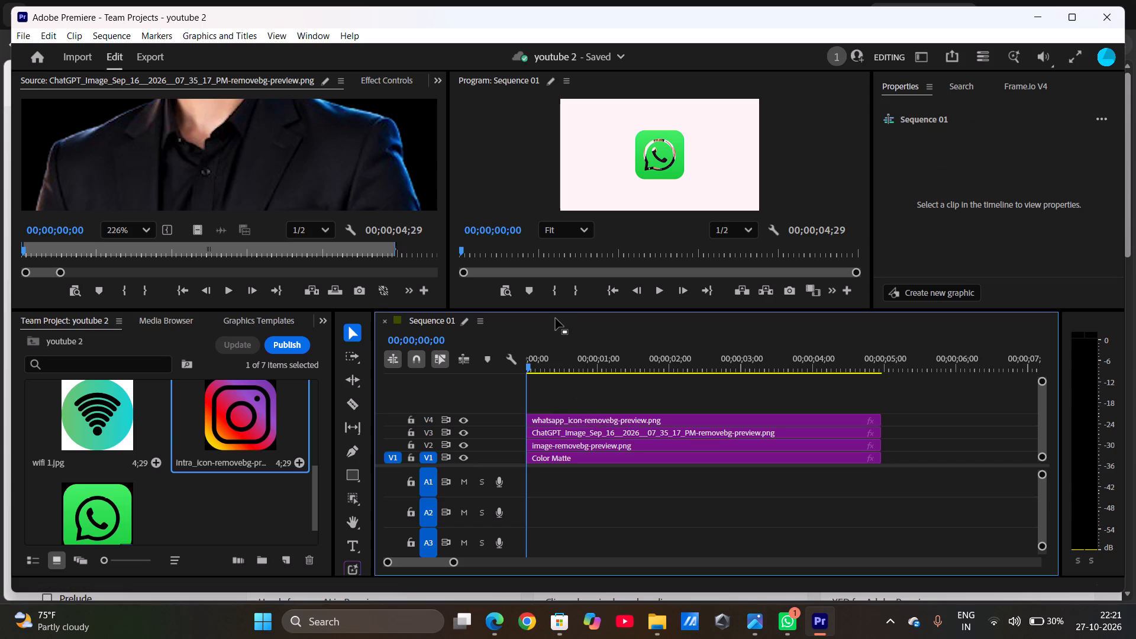
right_click(562, 319)
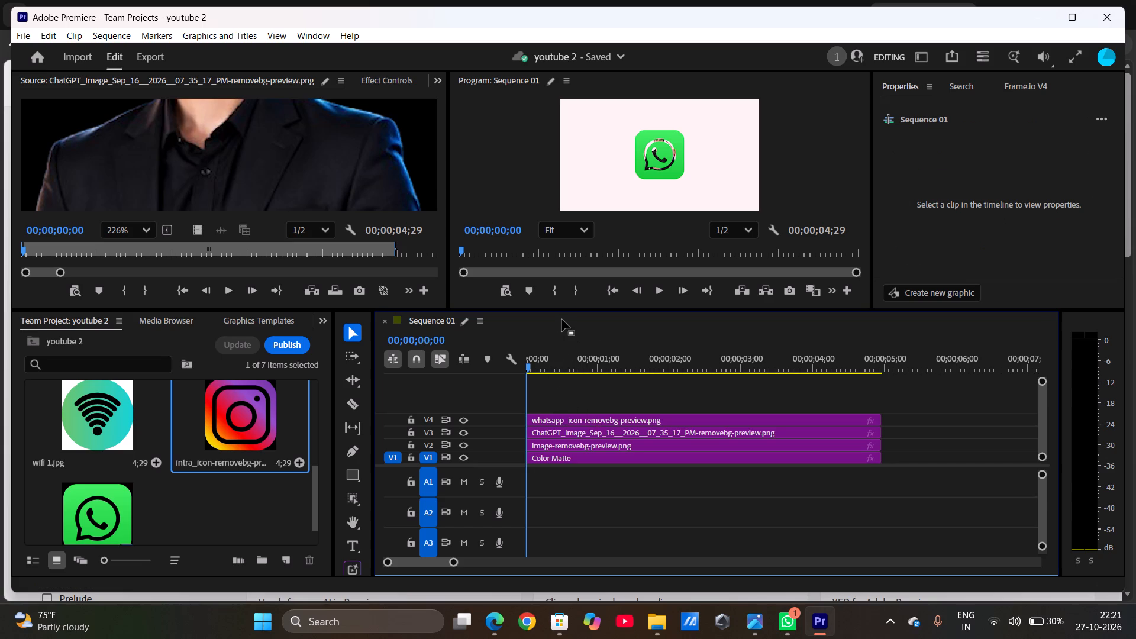
click(562, 319)
click(542, 321)
click(451, 399)
click(451, 399)
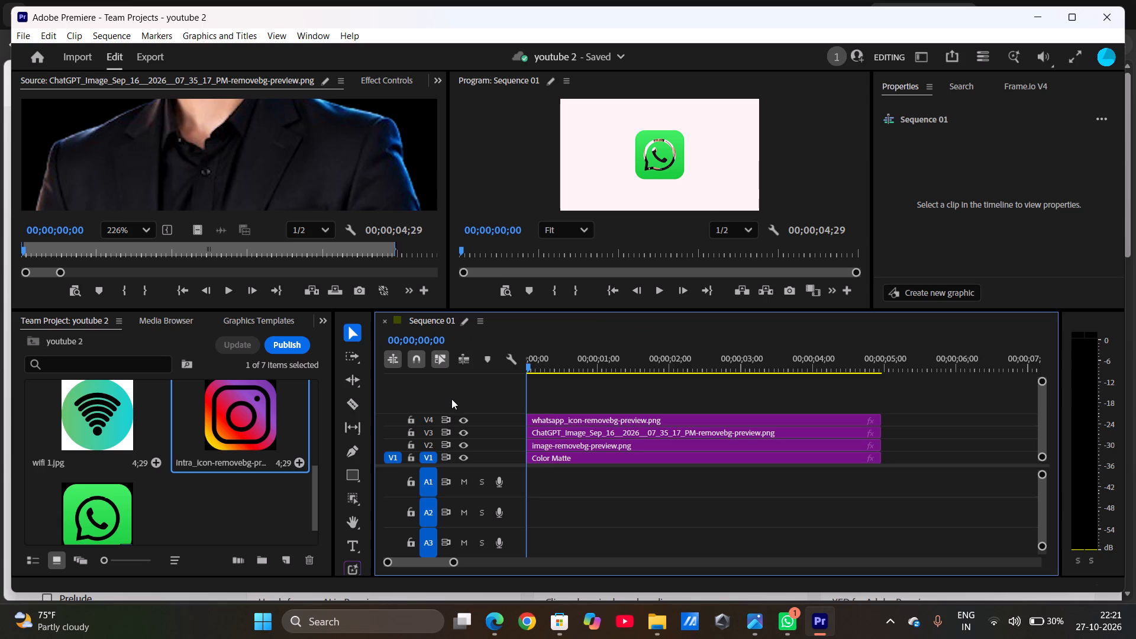
right_click(451, 399)
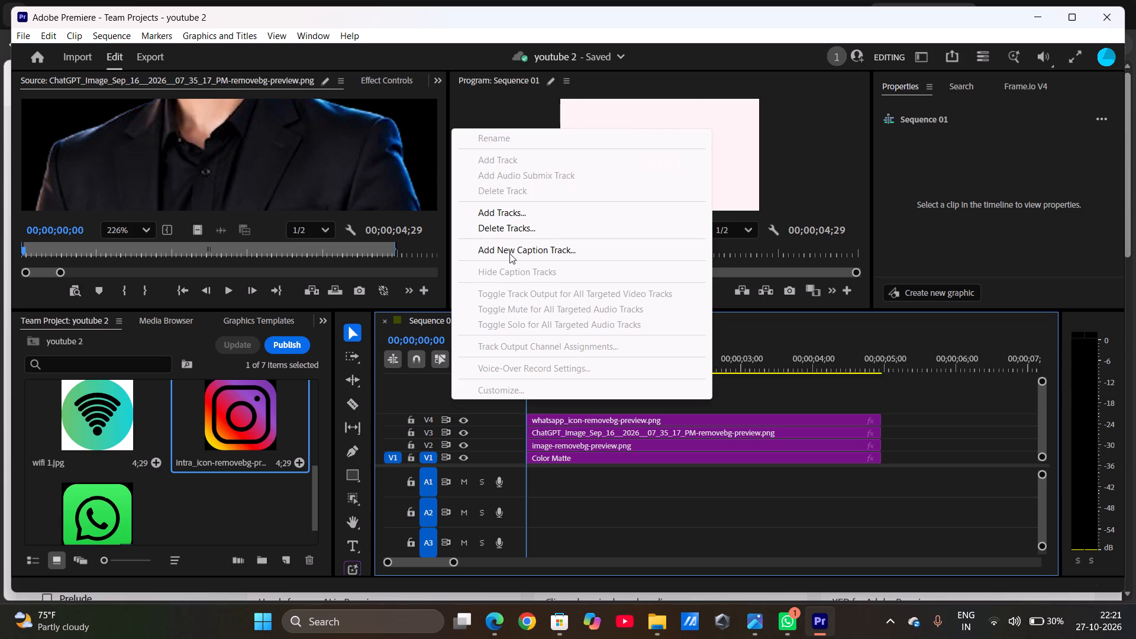
click(508, 218)
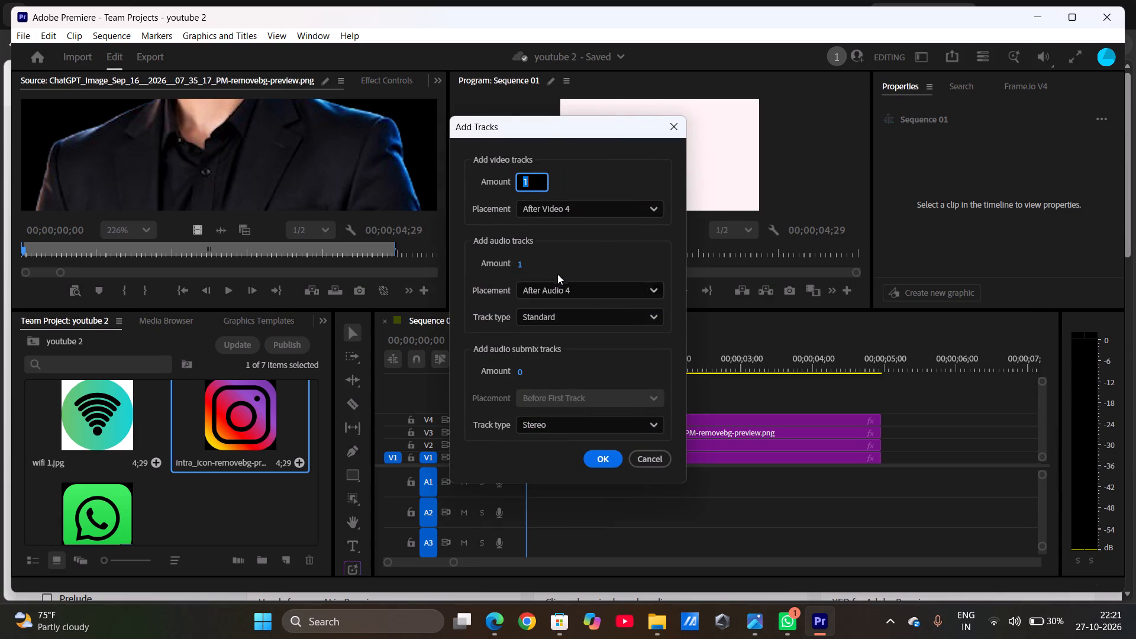
Check the audio and video placement options and the submix track type choices in the Add Tracks settings.
click(589, 291)
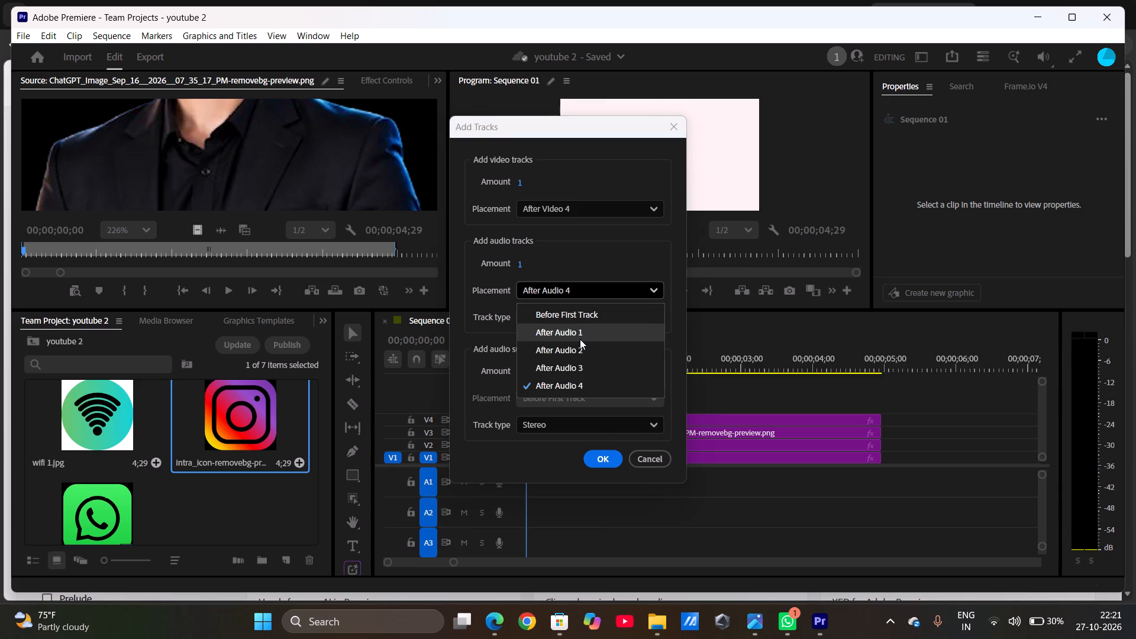
scroll(580, 339, down, 1)
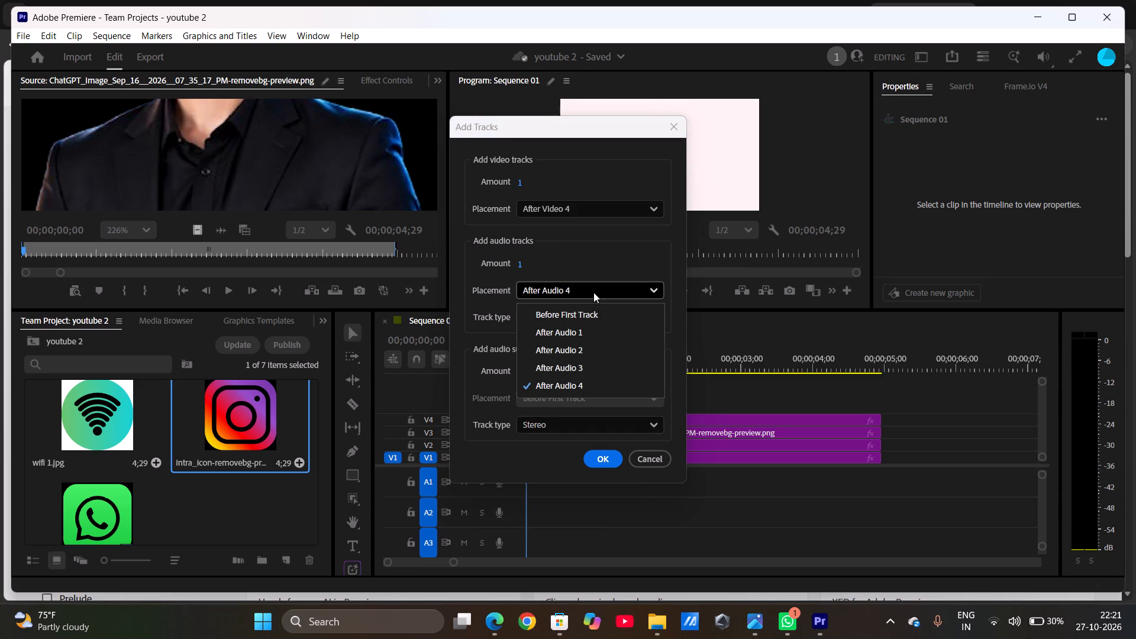
click(595, 289)
click(621, 423)
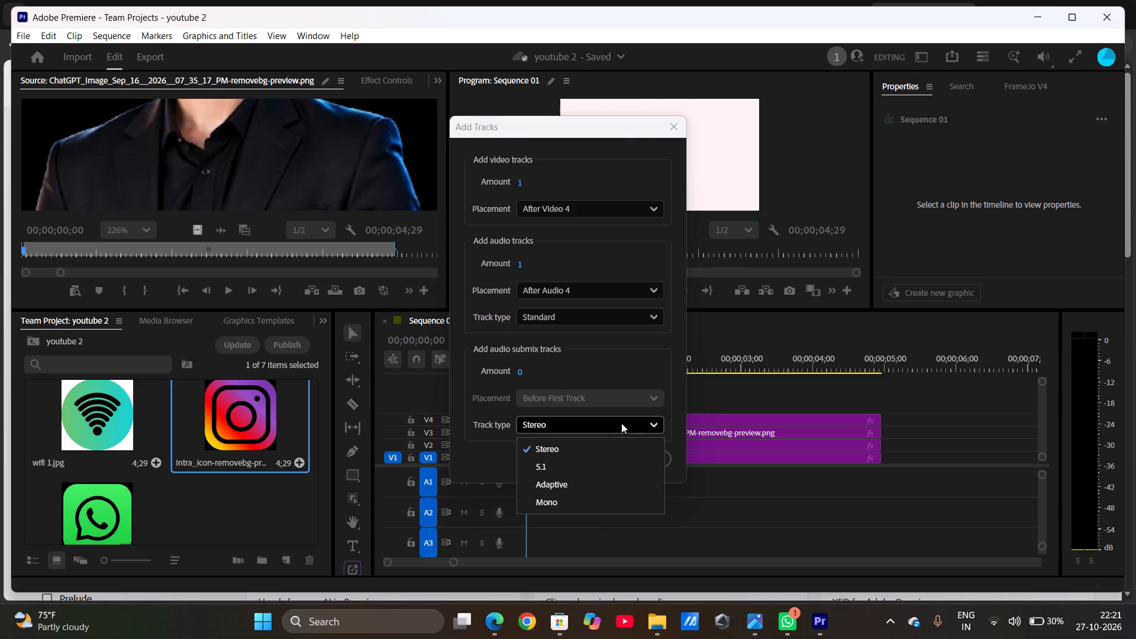
click(621, 423)
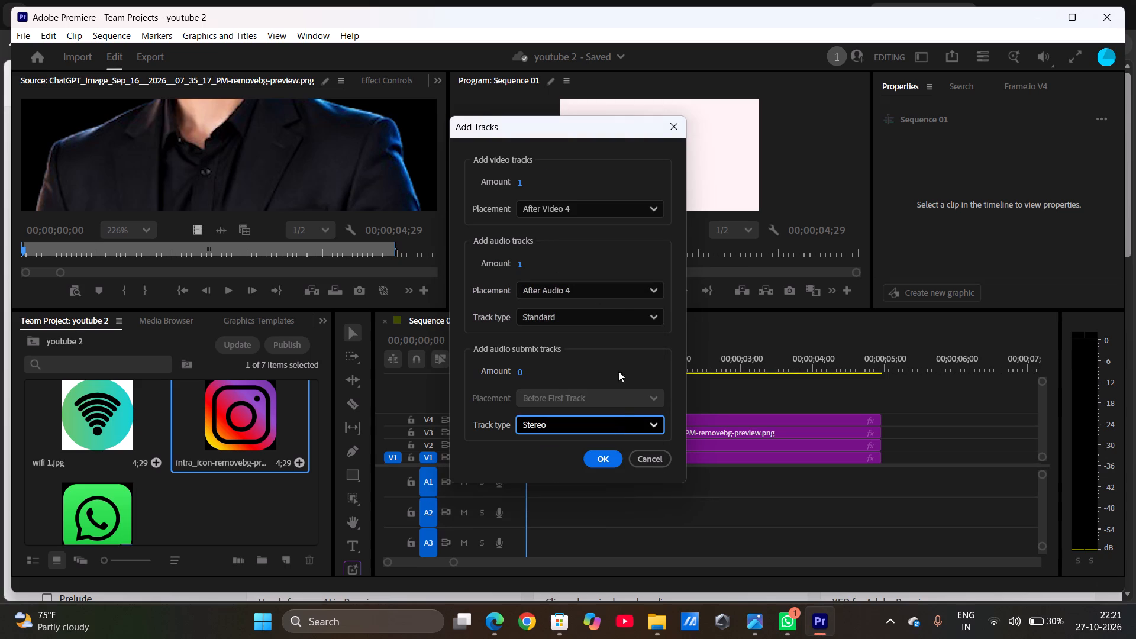
click(615, 208)
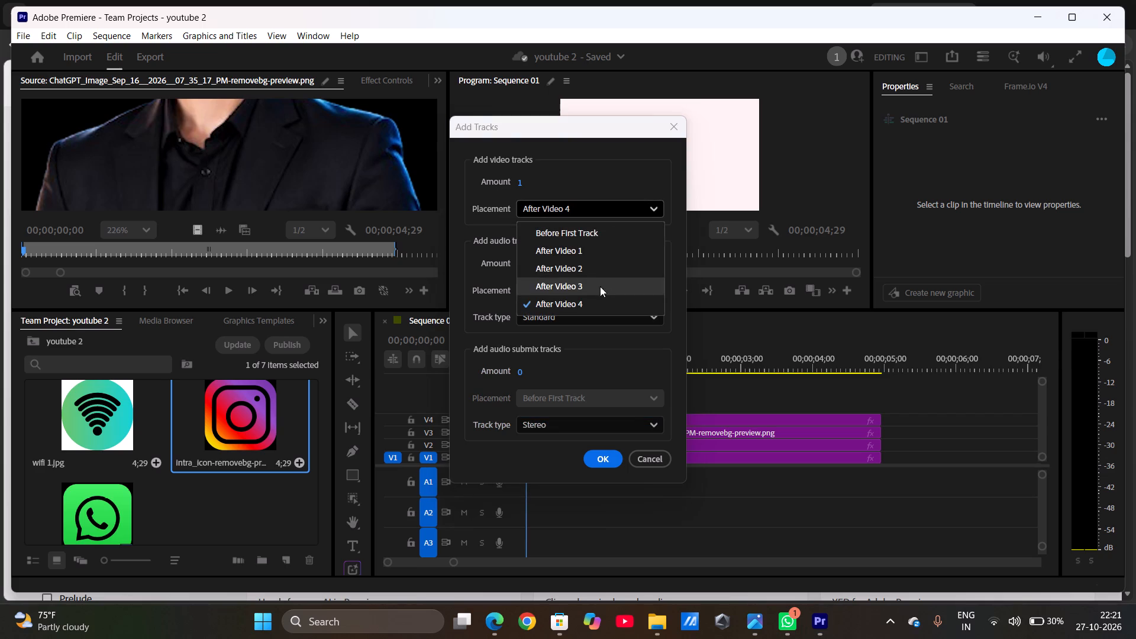
Add one video track after Video 4 and one audio track after Audio 4 to the sequence.
scroll(595, 300, down, 1)
click(595, 300)
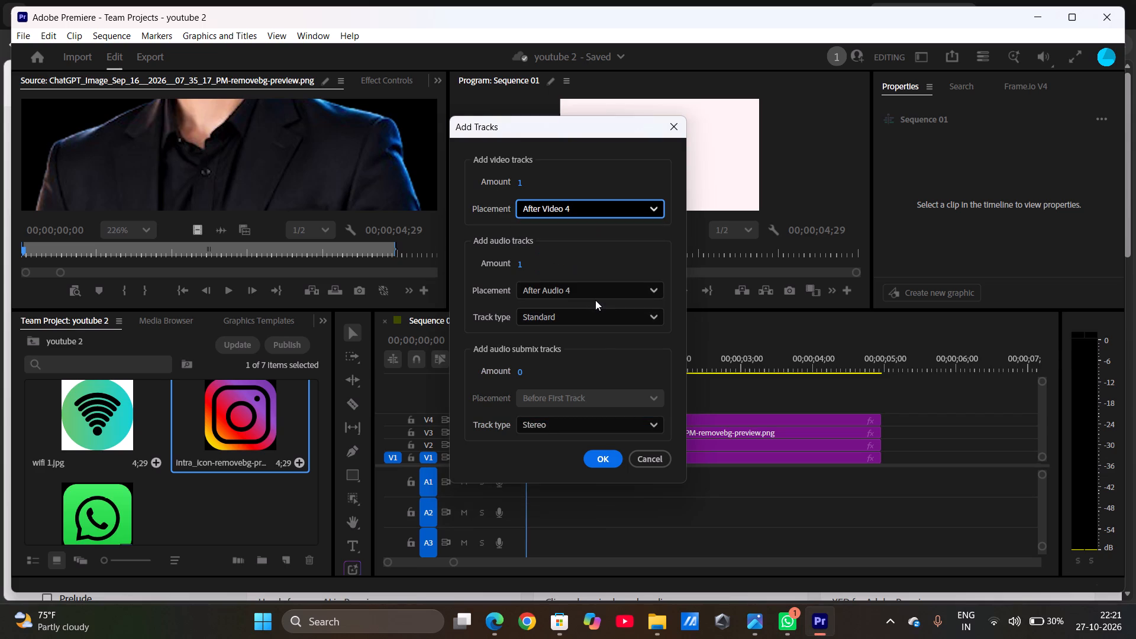
click(605, 461)
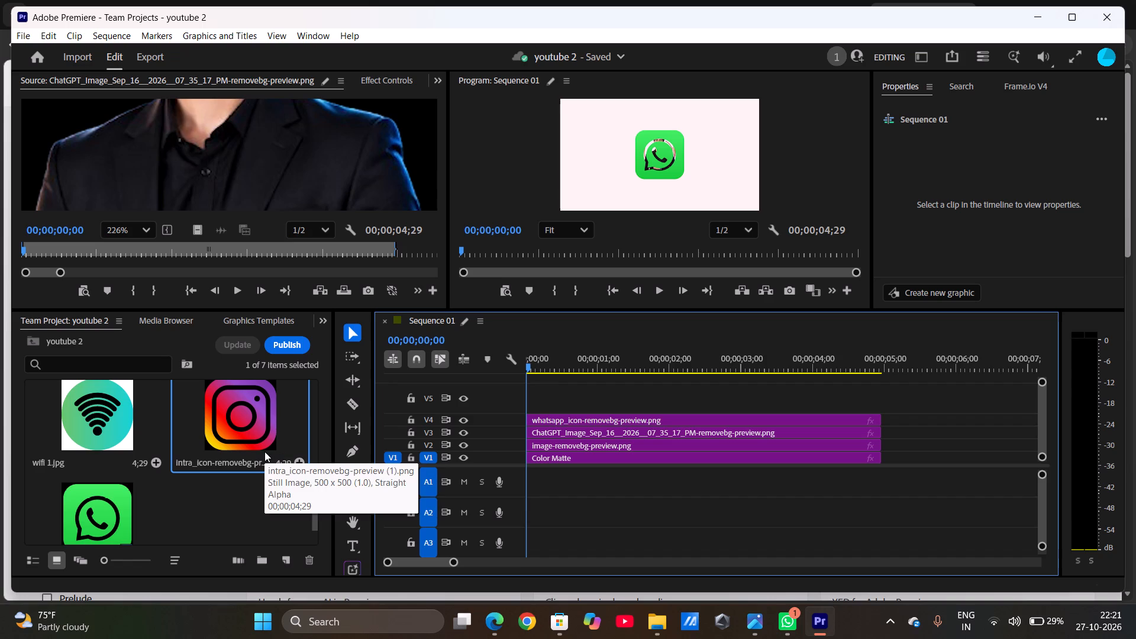
Place the Instagram icon image on track V5 at the sequence start, above the WhatsApp icon clip.
drag(264, 451, 544, 392)
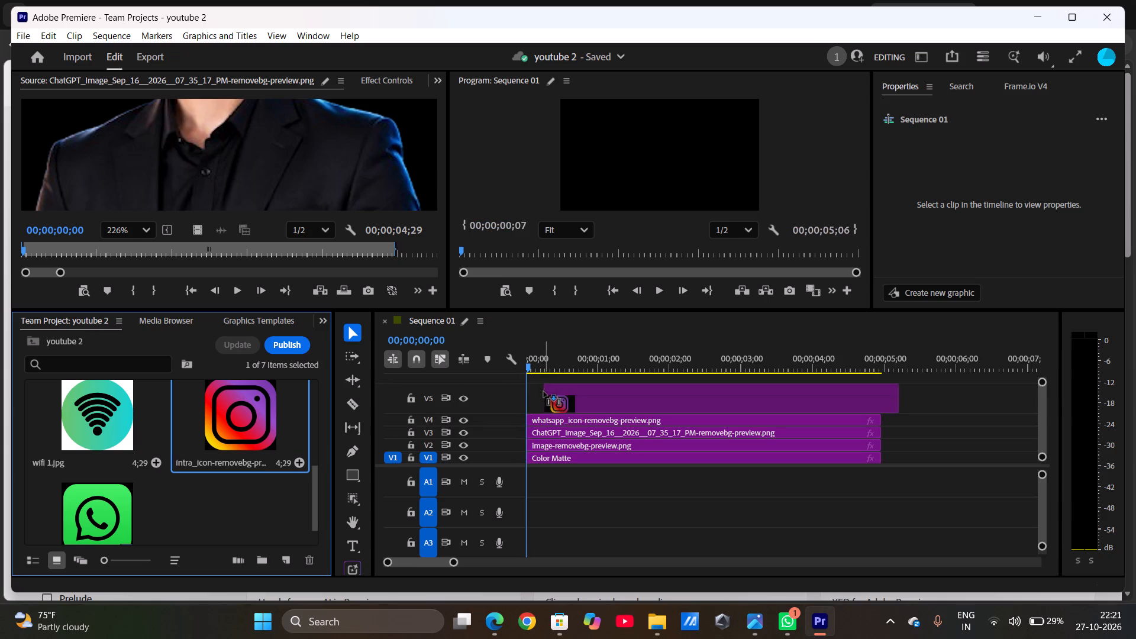
drag(544, 392, 523, 395)
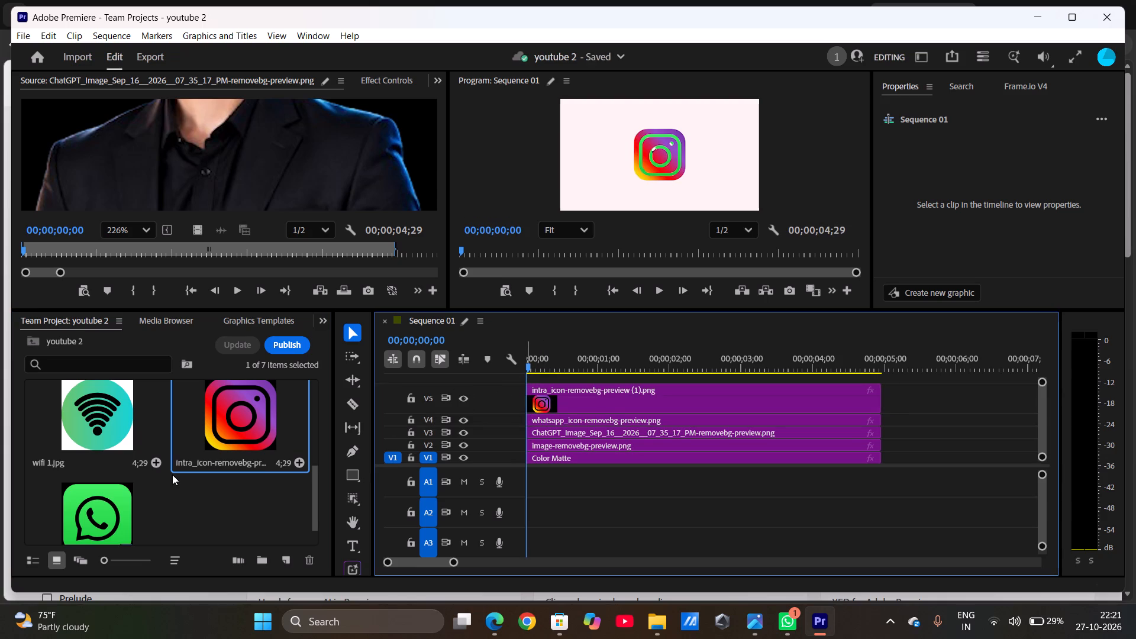
Examine the stacked ring and Instagram clips with their transform properties, and the images in the project bin.
scroll(172, 475, up, 1)
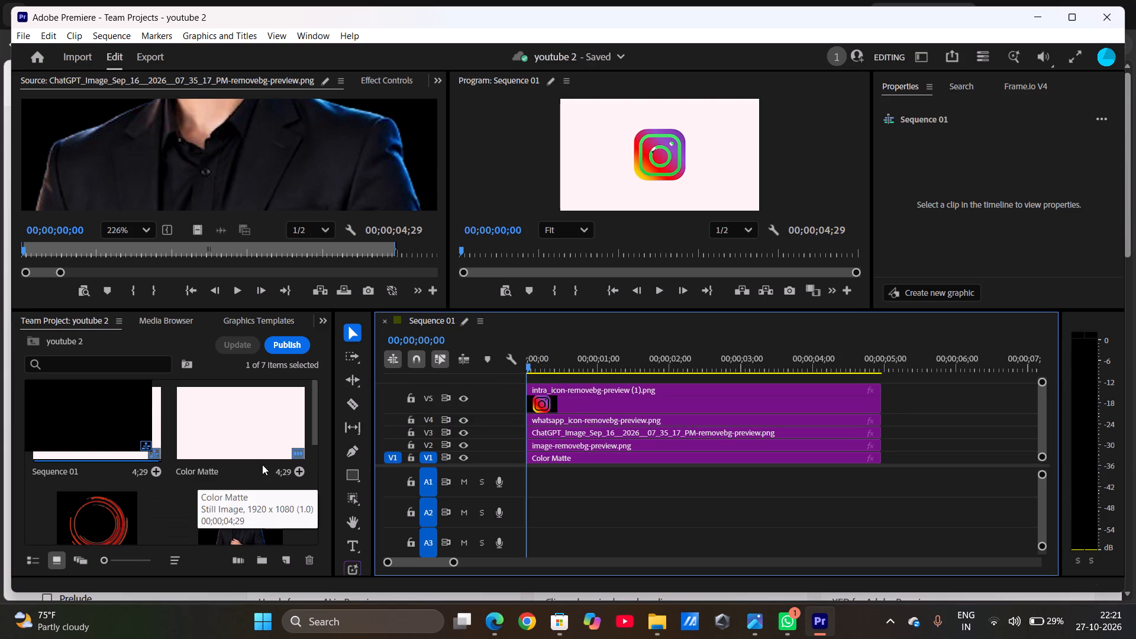
click(598, 444)
click(585, 451)
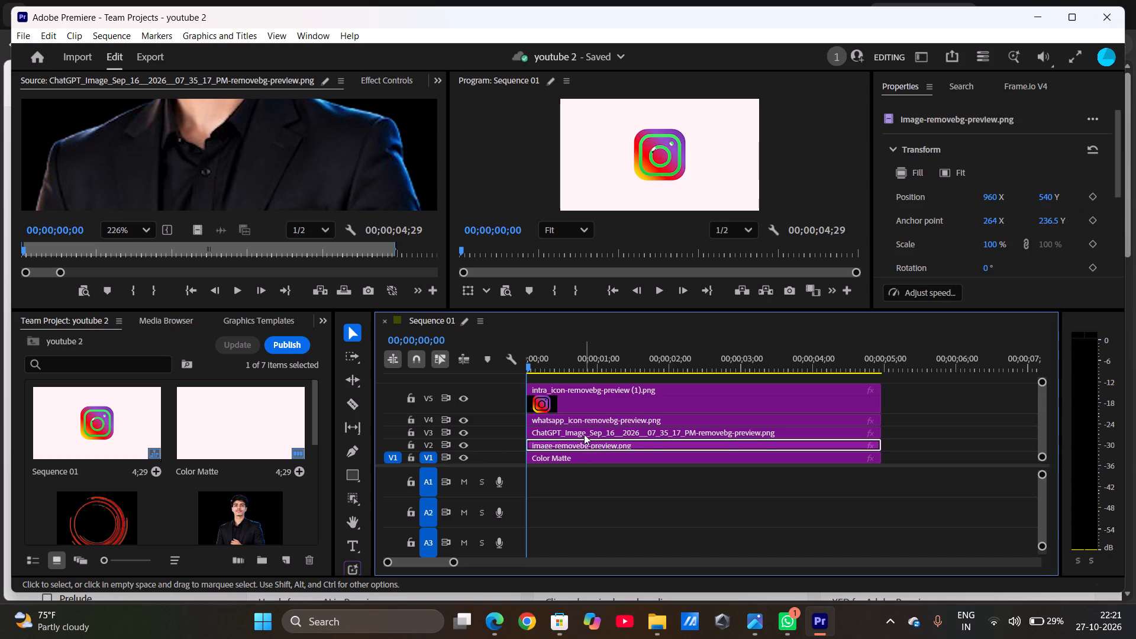
click(585, 427)
click(562, 400)
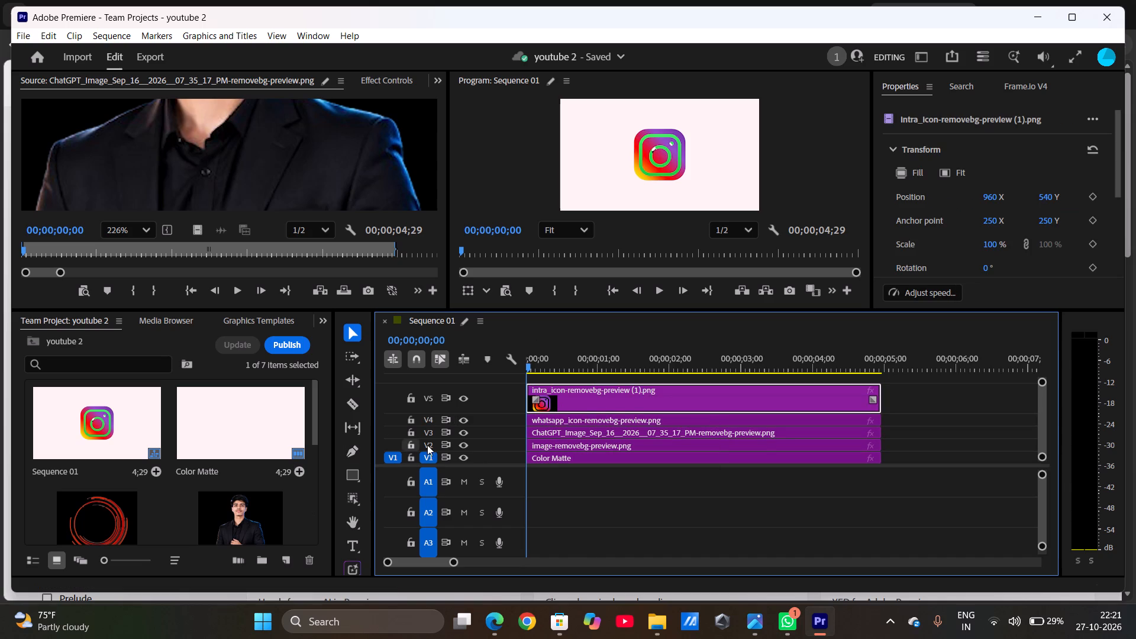
scroll(247, 498, down, 2)
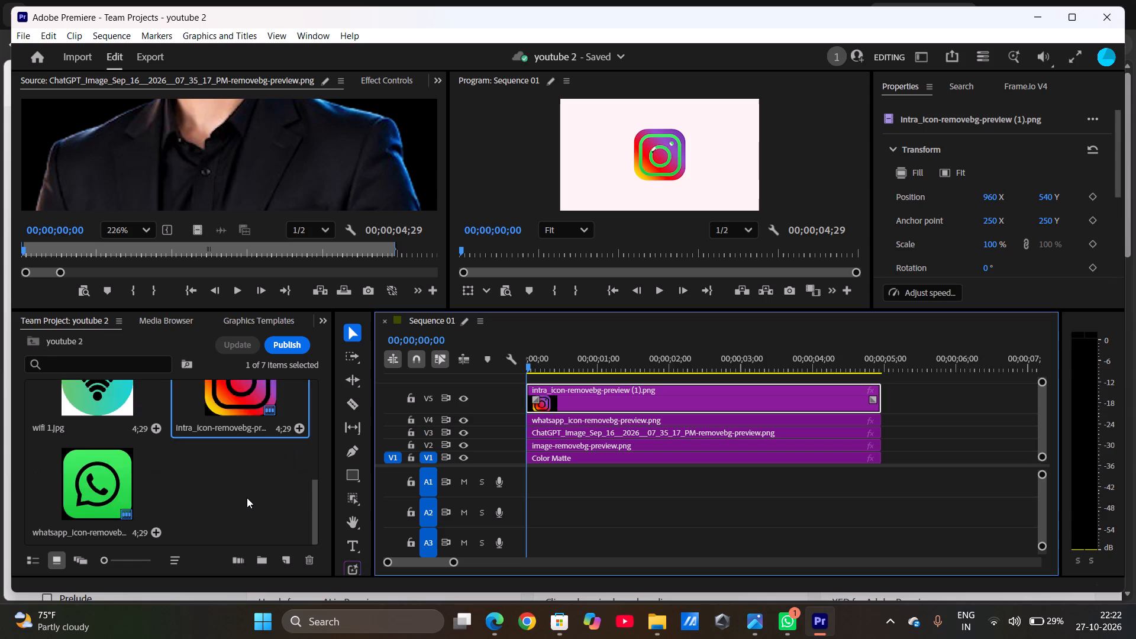
scroll(247, 498, down, 1)
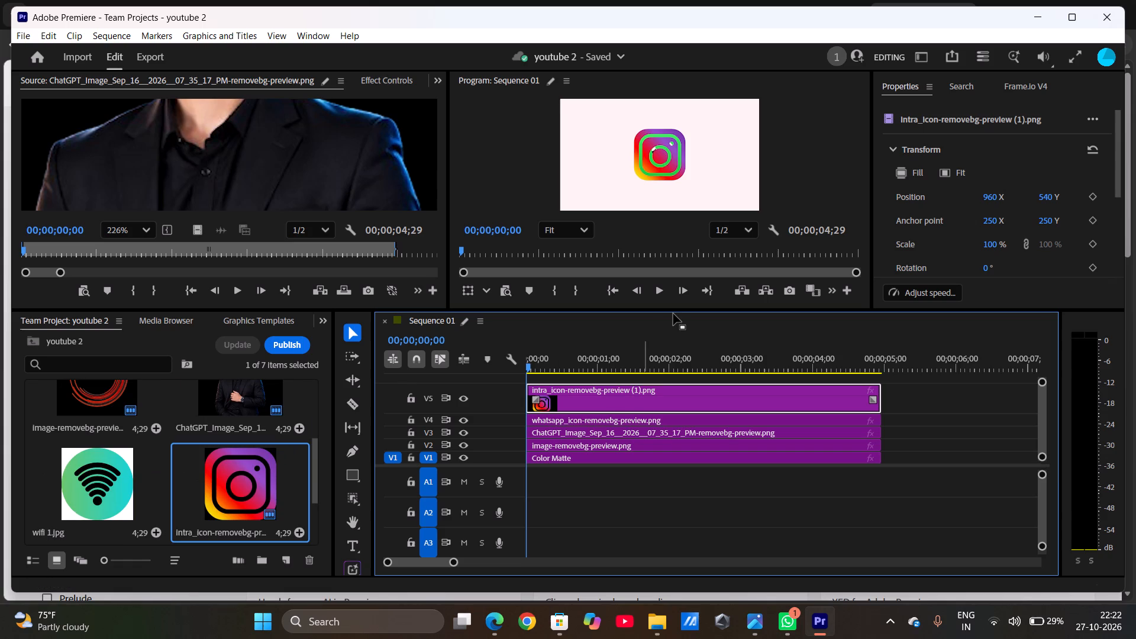
click(566, 440)
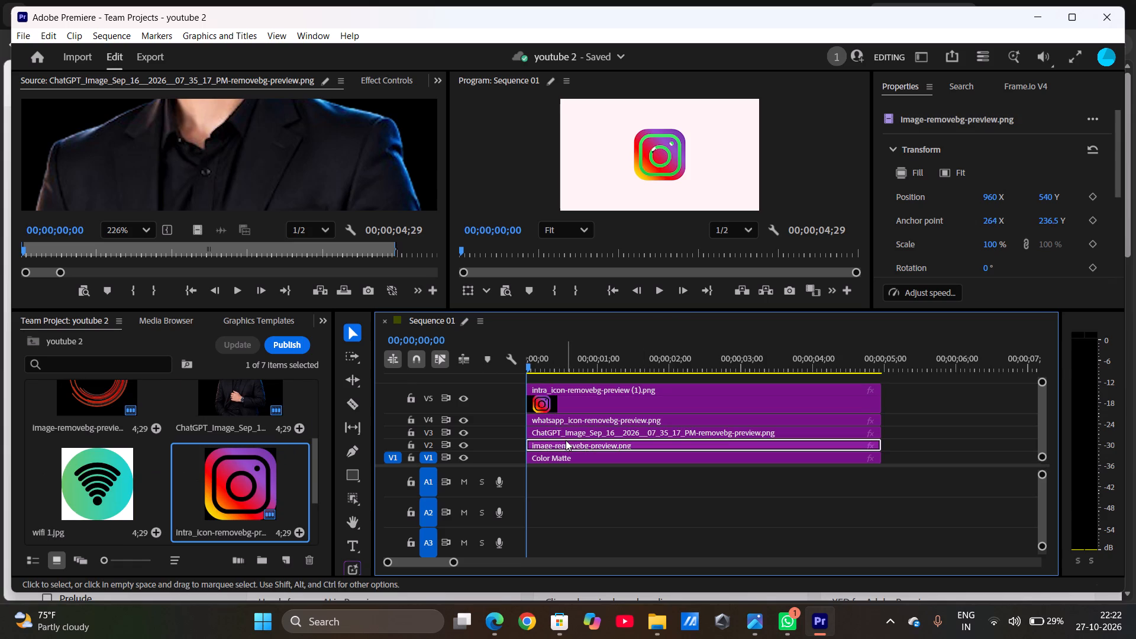
click(659, 160)
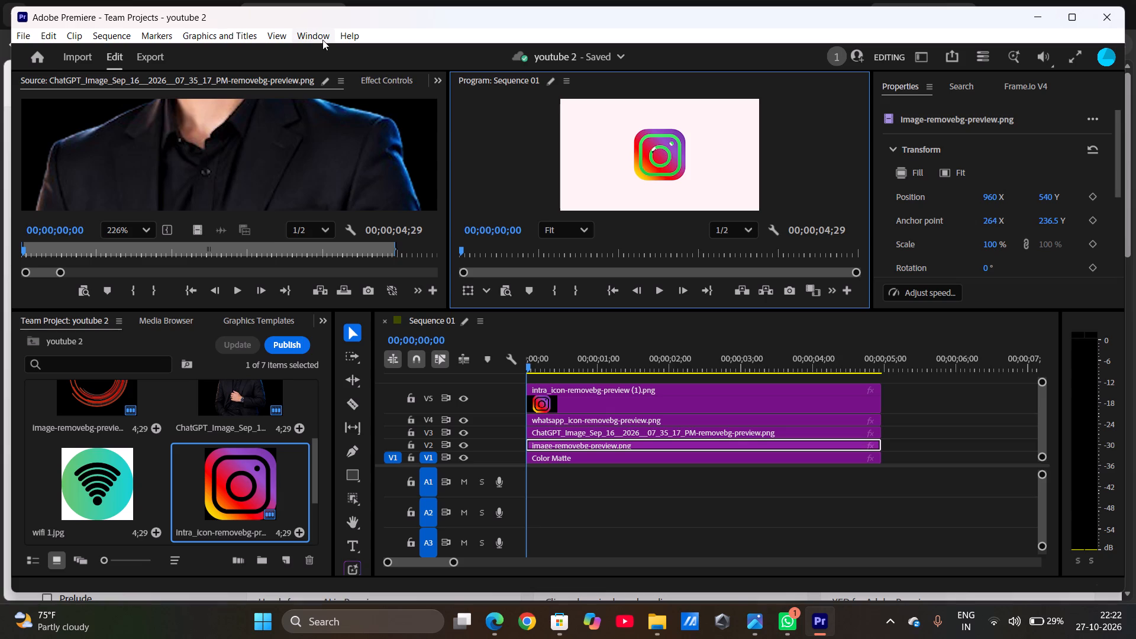
Open Trim Edit for the start of the Color Matte clip on V1 and play the edit point.
click(104, 34)
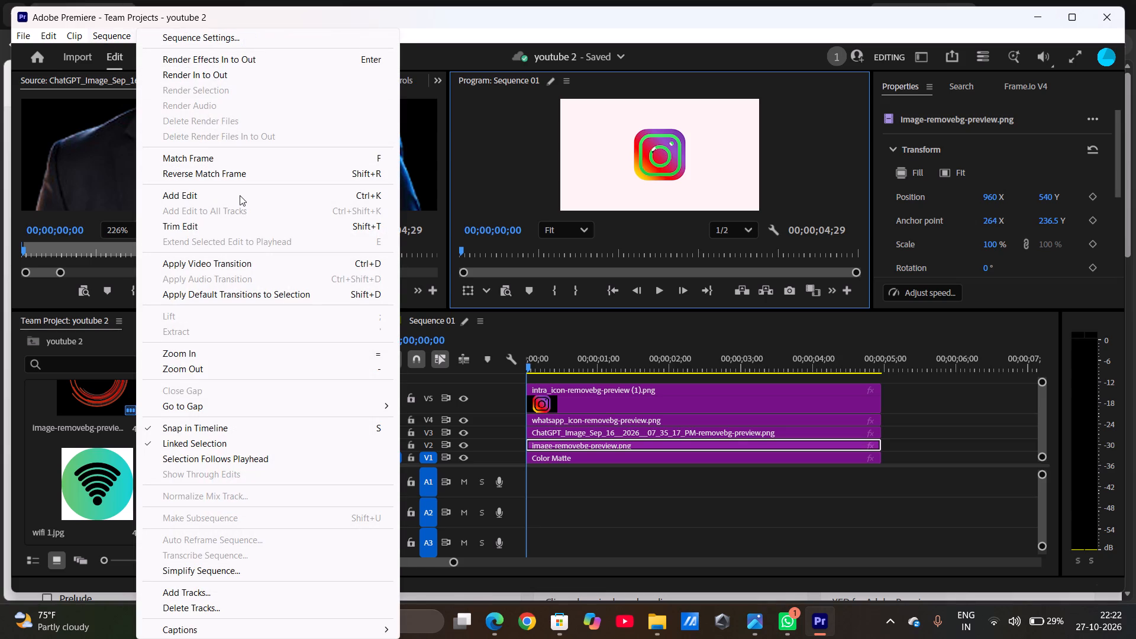
click(255, 220)
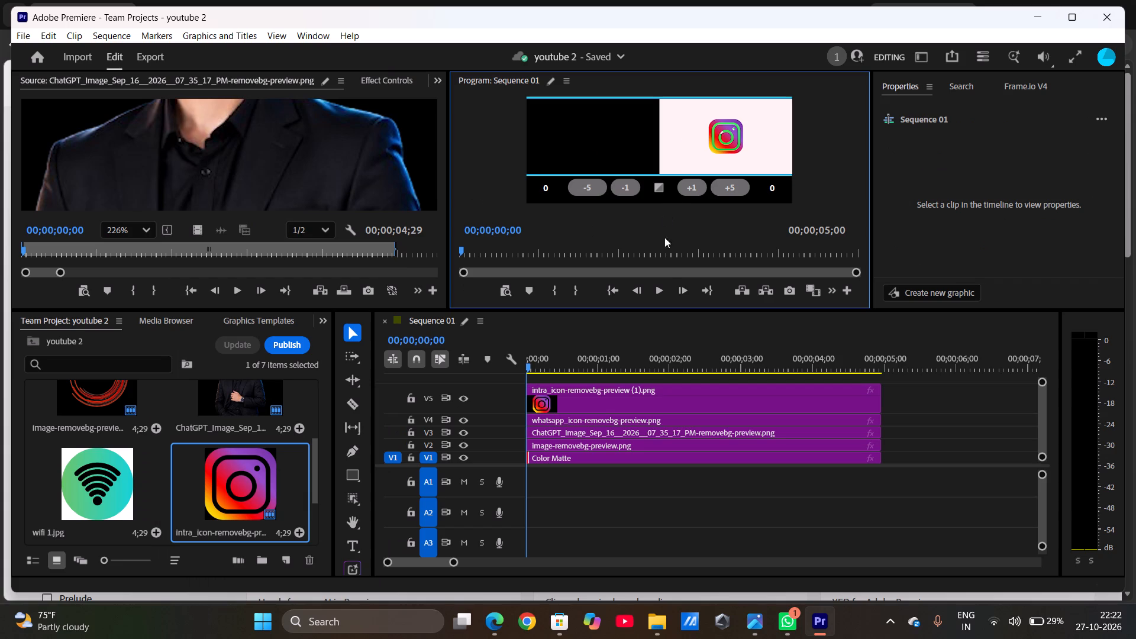
click(660, 288)
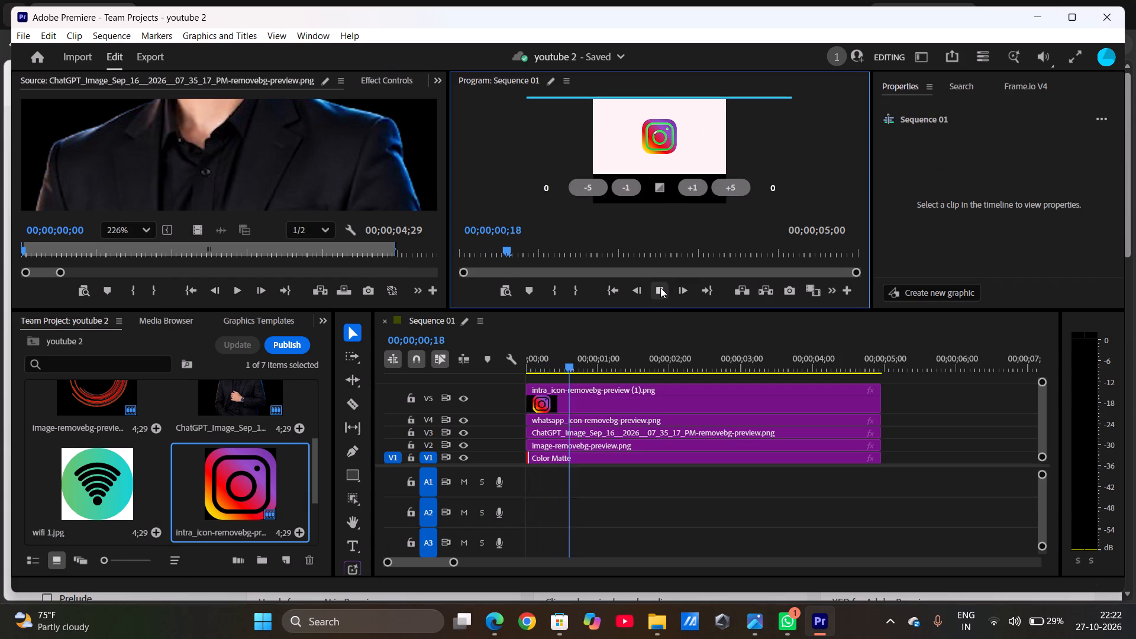
Apply the default video transition to the start of the Color Matte clip.
click(665, 187)
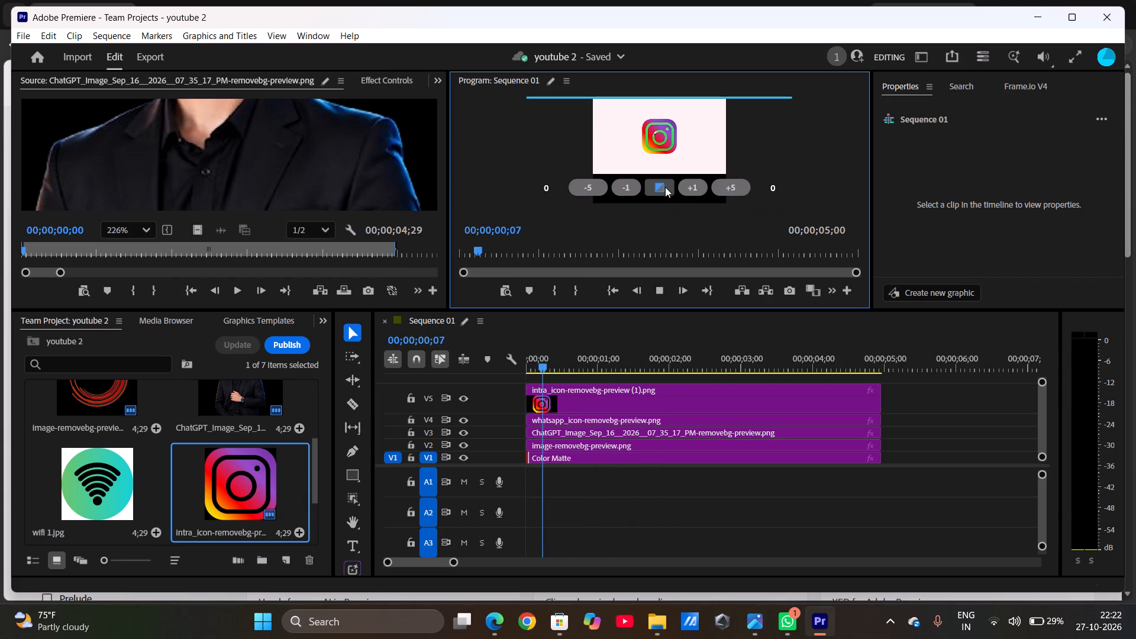
triple_click(665, 187)
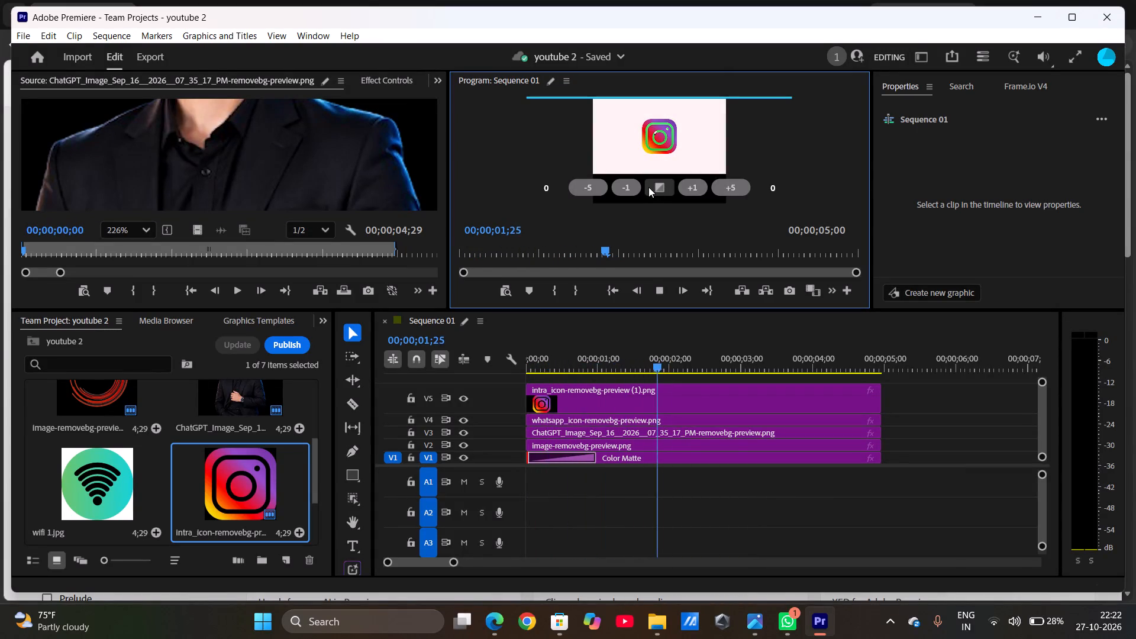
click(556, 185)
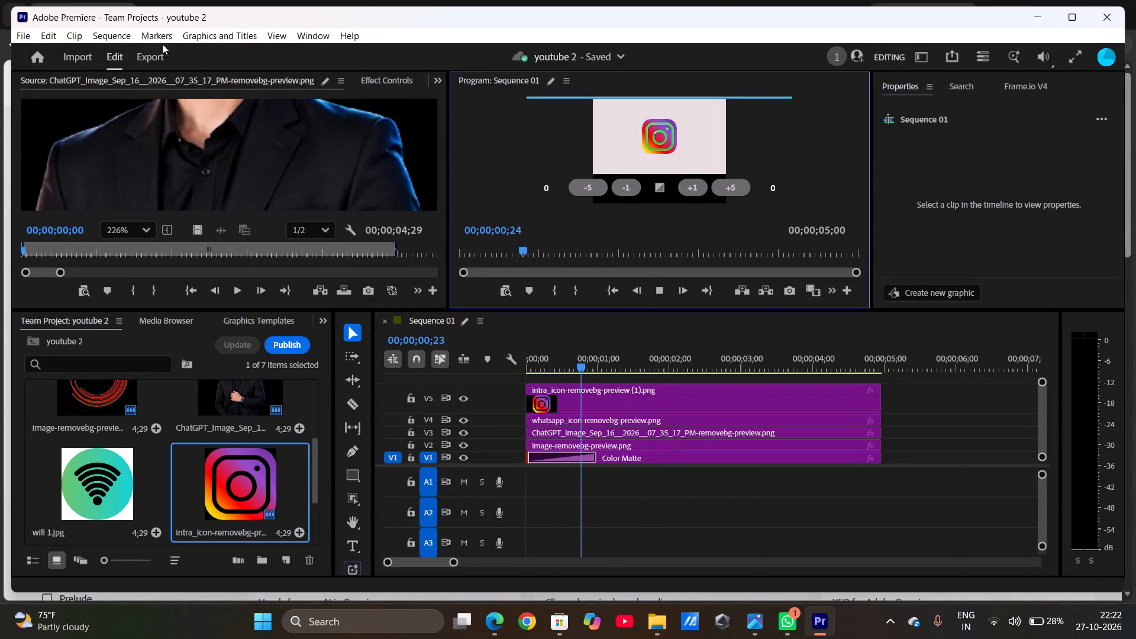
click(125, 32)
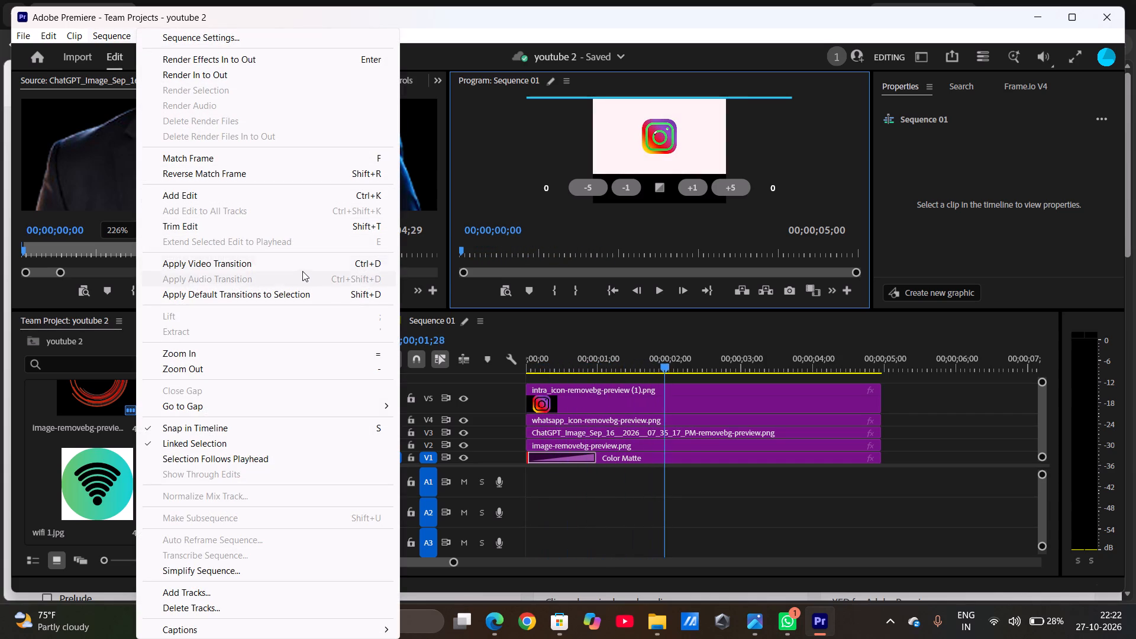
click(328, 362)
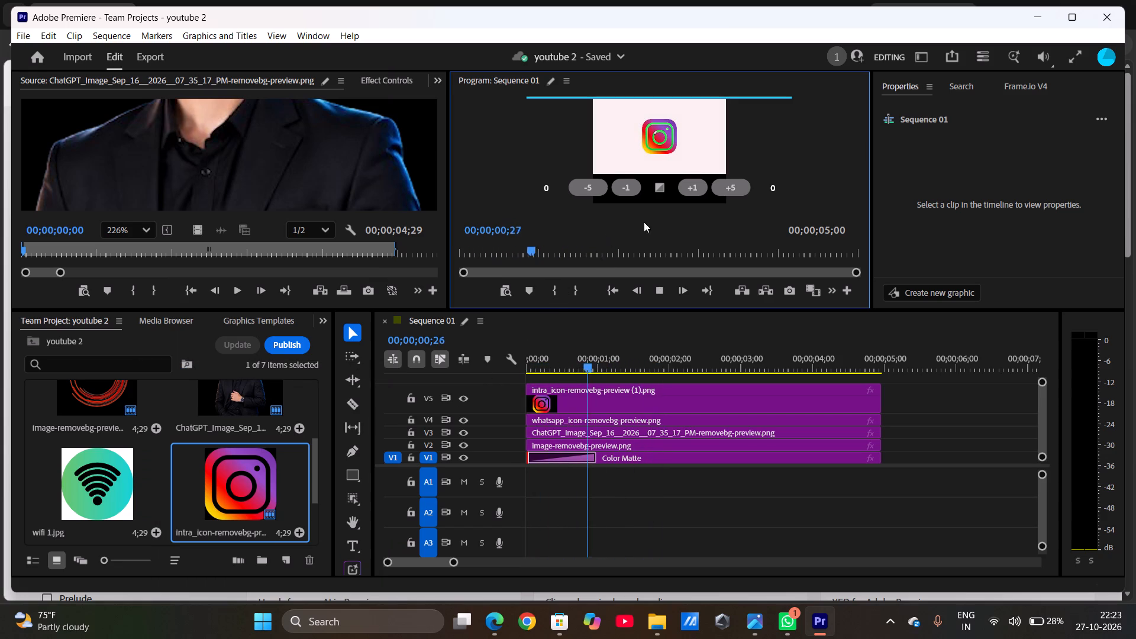
Trim the start of the Color Matte clip forward by one frame.
click(699, 182)
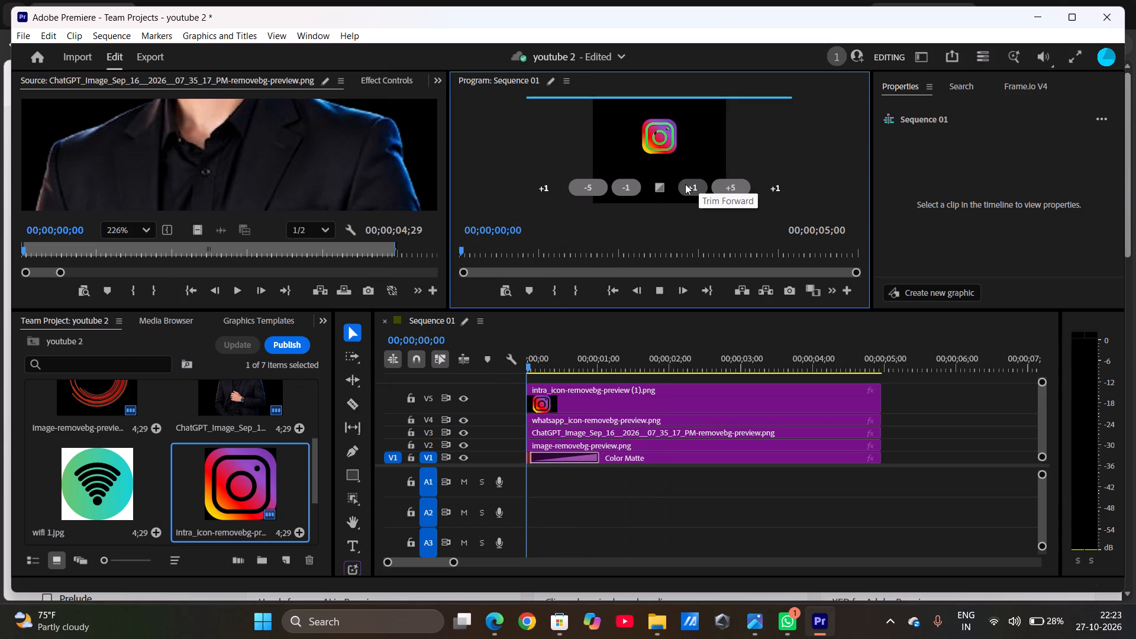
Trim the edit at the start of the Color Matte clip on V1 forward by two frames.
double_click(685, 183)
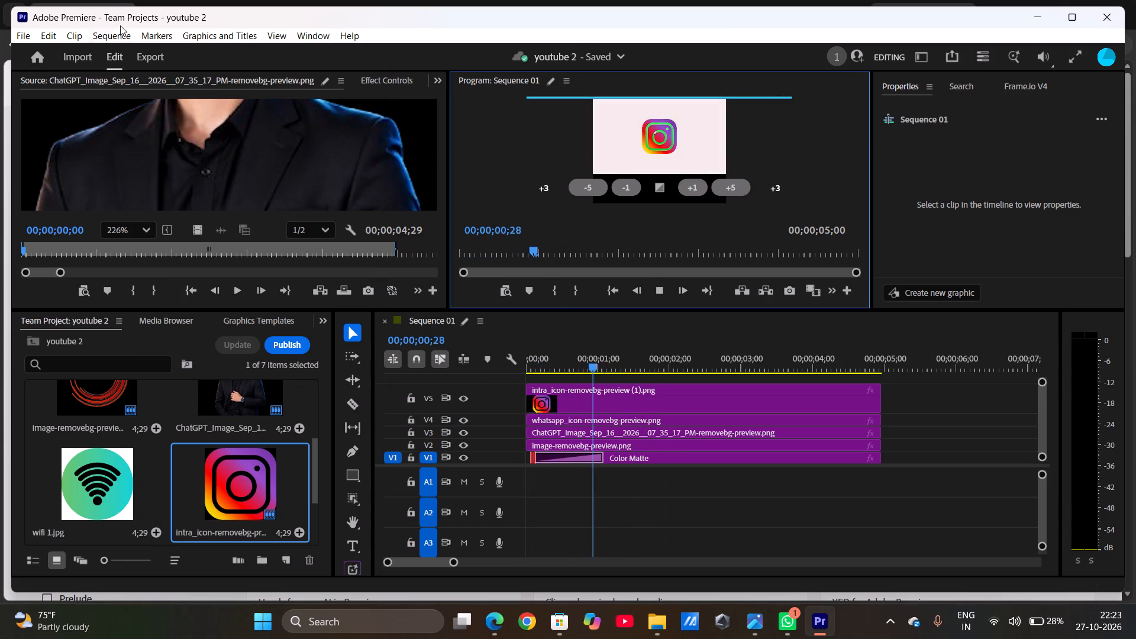
Turn off Linked Selection for Sequence 01.
click(121, 29)
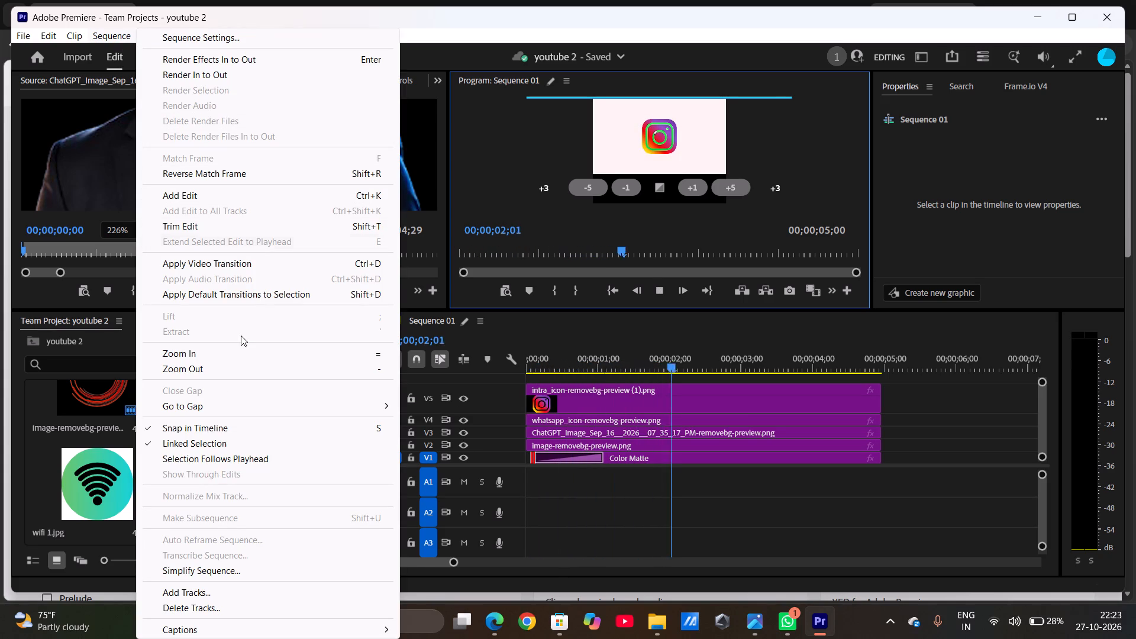
click(203, 440)
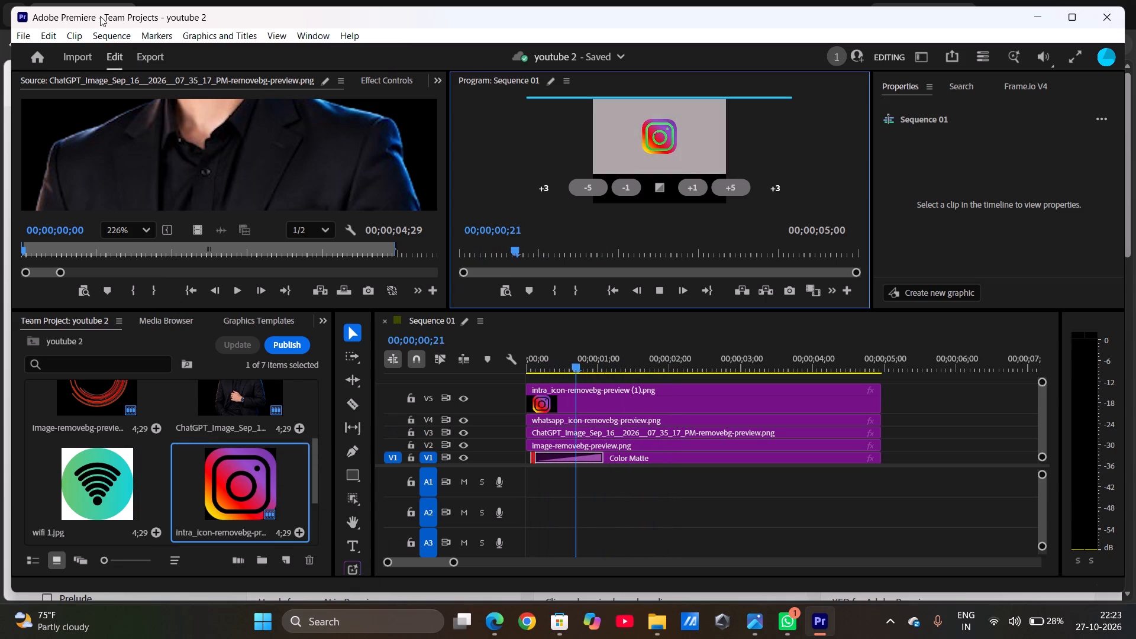
Turn off Snap in Timeline for Sequence 01.
click(107, 37)
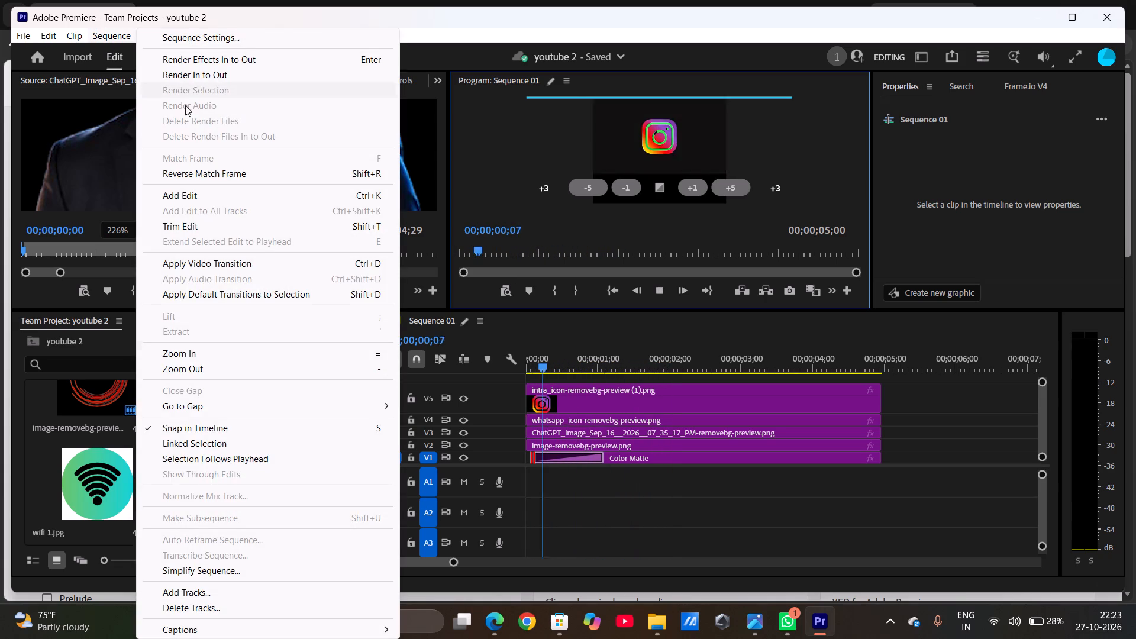
scroll(174, 140, down, 1)
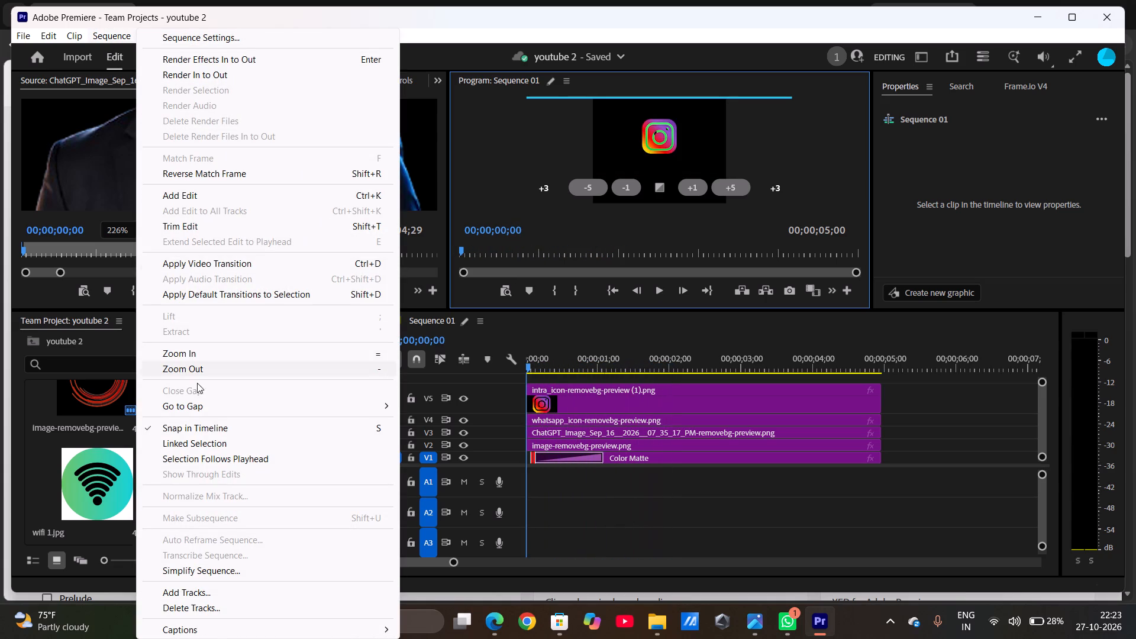
click(188, 424)
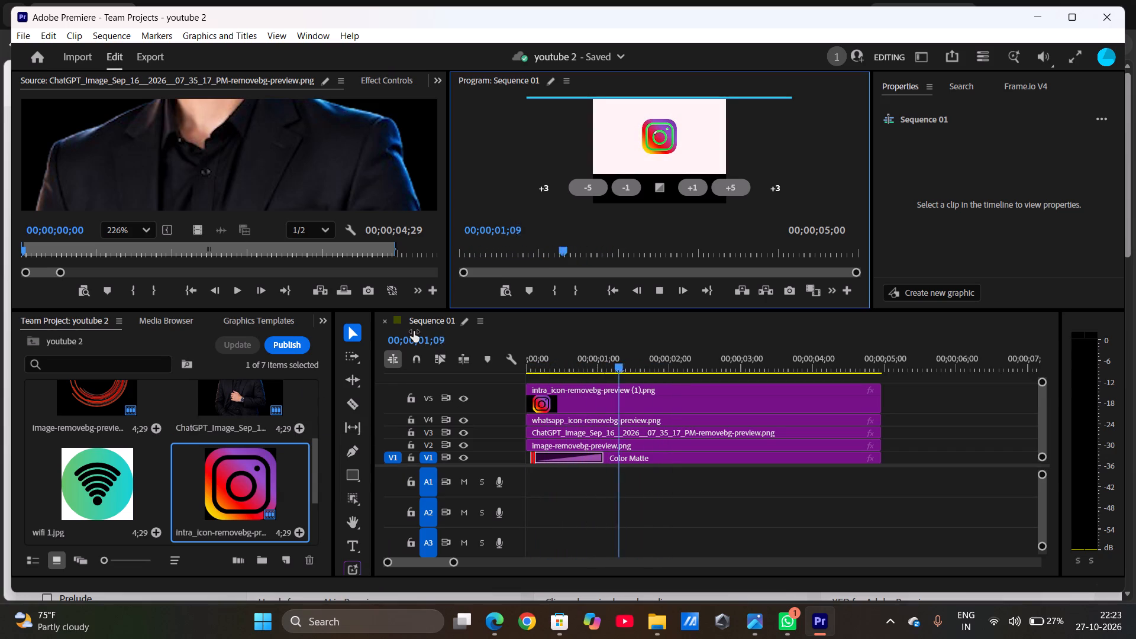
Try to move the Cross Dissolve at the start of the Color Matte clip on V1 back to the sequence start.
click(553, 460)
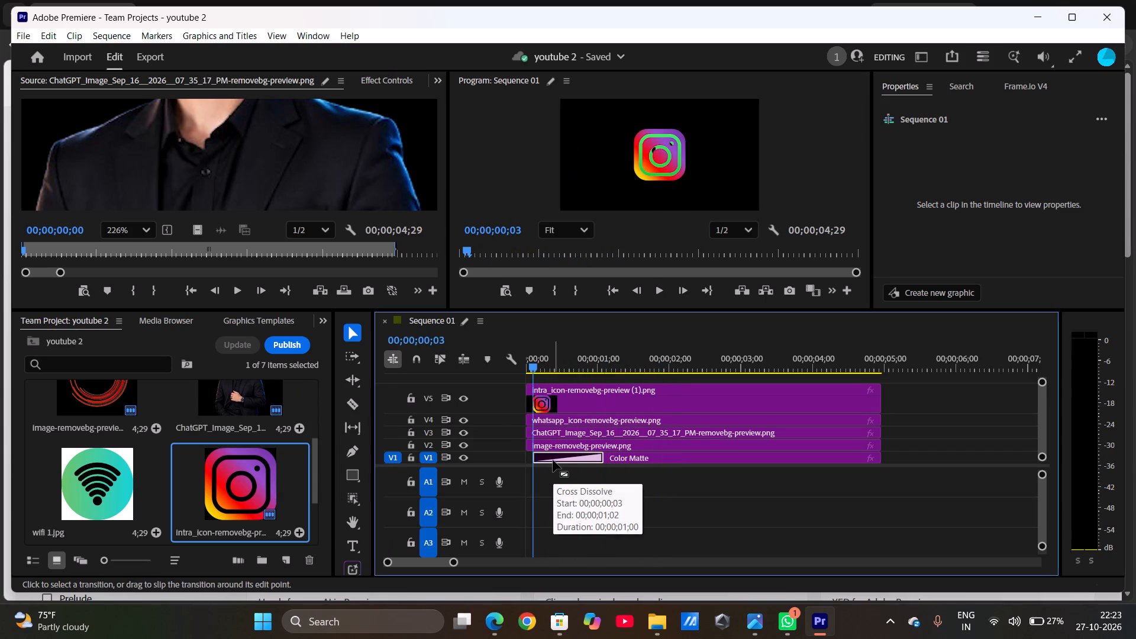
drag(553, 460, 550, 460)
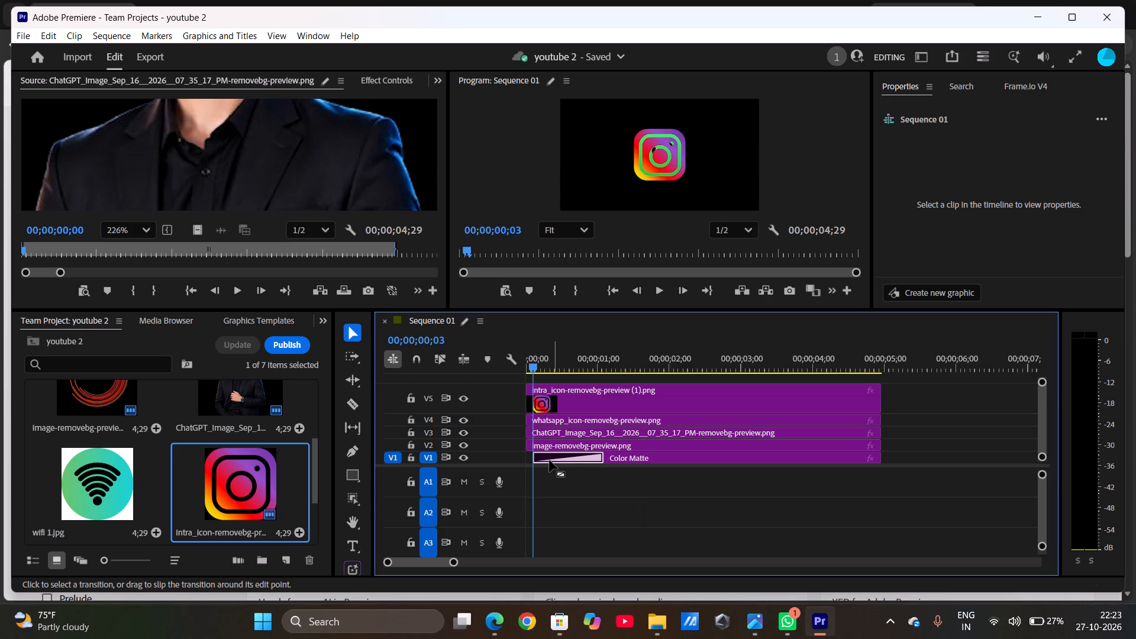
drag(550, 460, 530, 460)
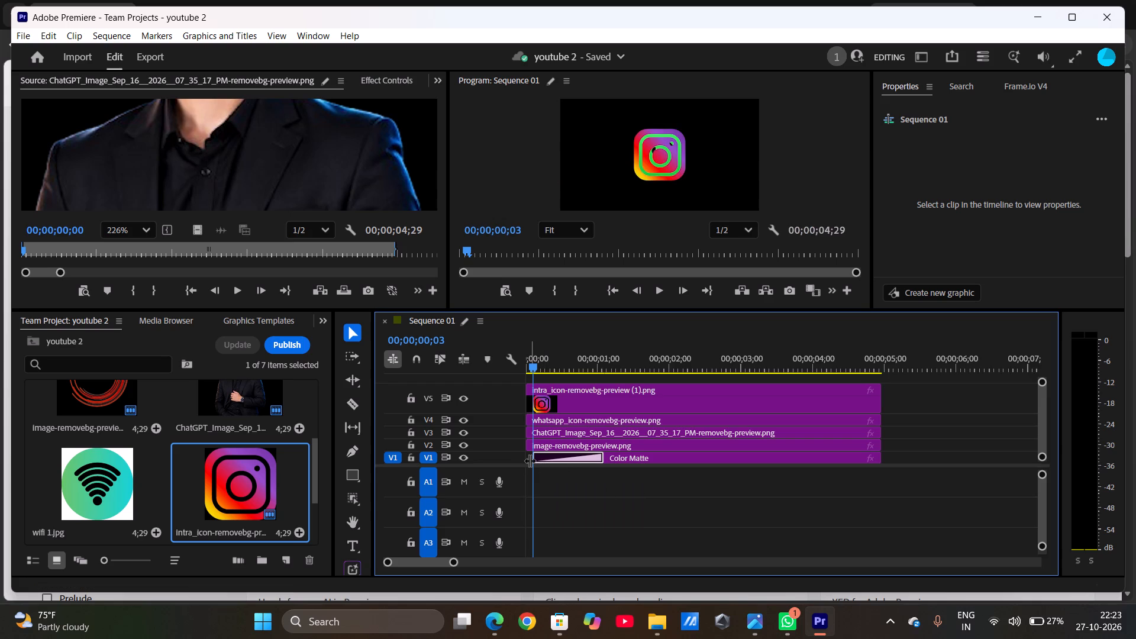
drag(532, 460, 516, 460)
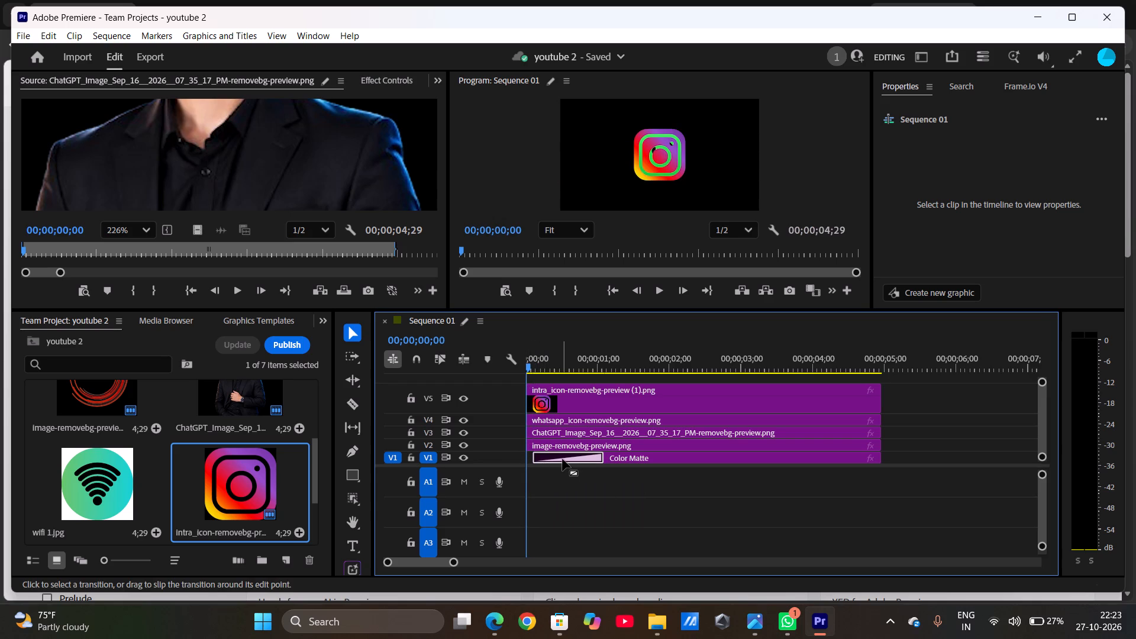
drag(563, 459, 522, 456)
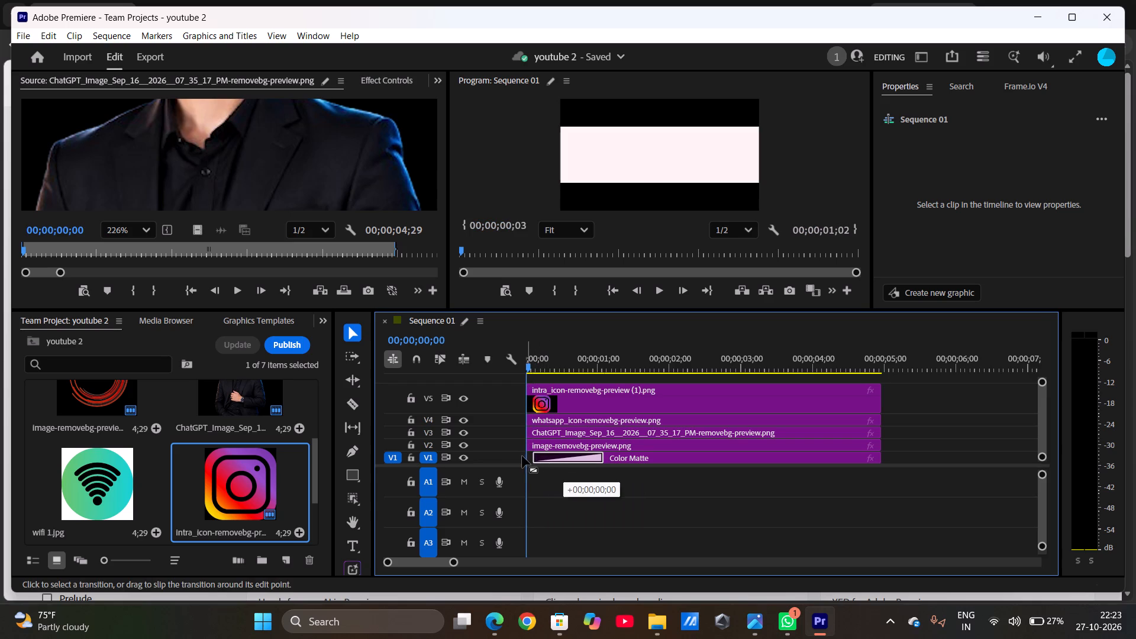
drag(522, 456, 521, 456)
Replace the Color Matte clip on V1 with a fresh Color Matte from the project, starting at the sequence start.
click(625, 460)
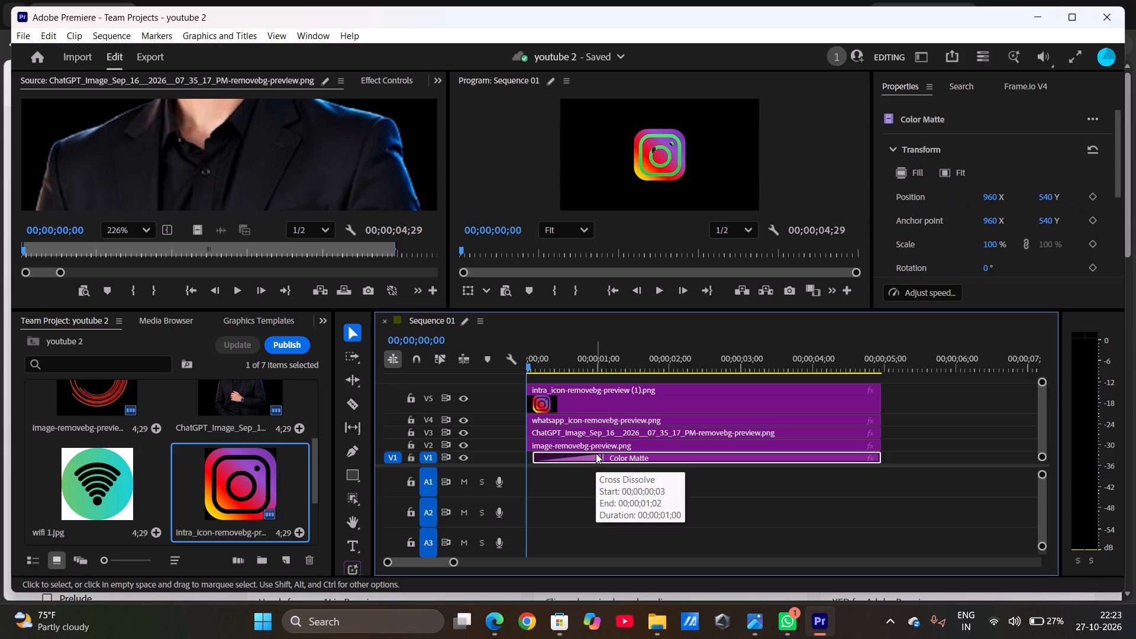
key(BackSpace)
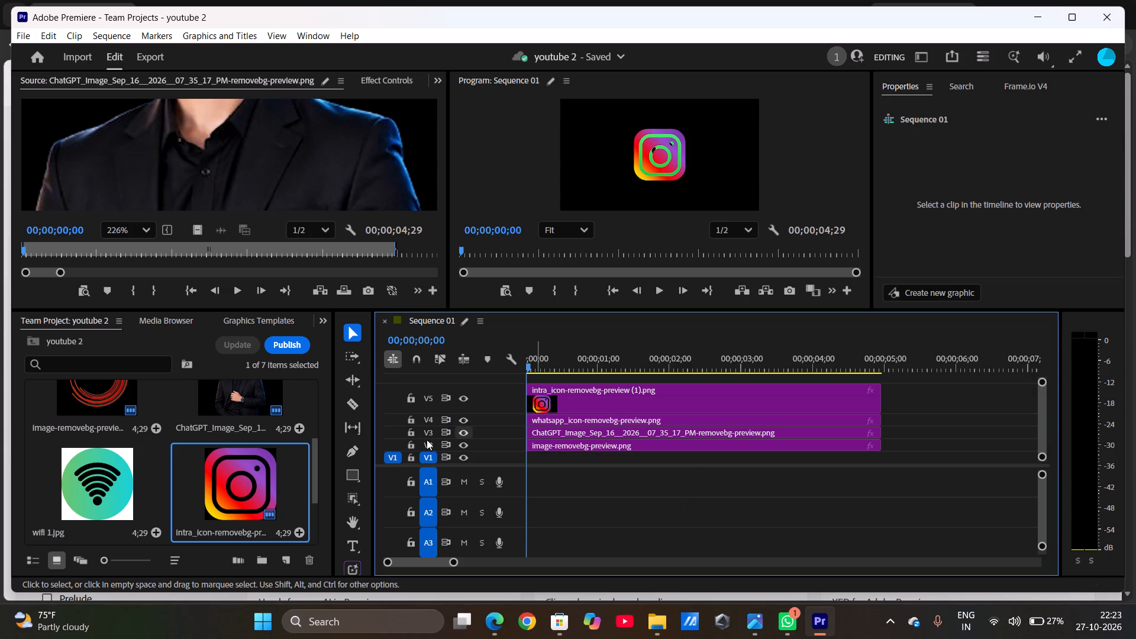
scroll(167, 465, up, 2)
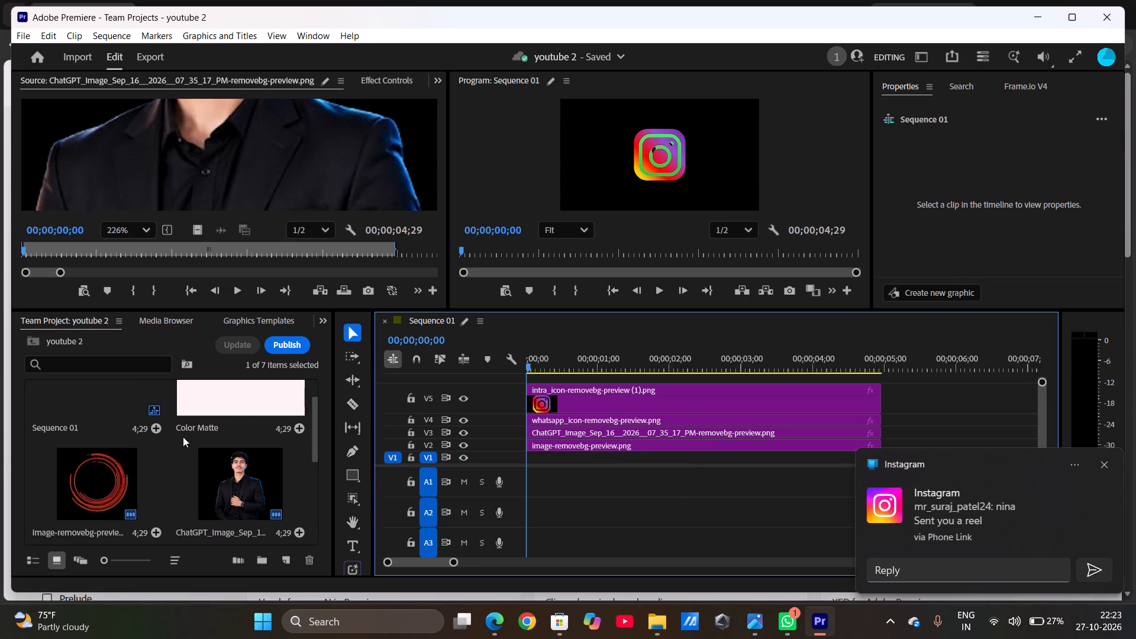
drag(183, 438, 346, 466)
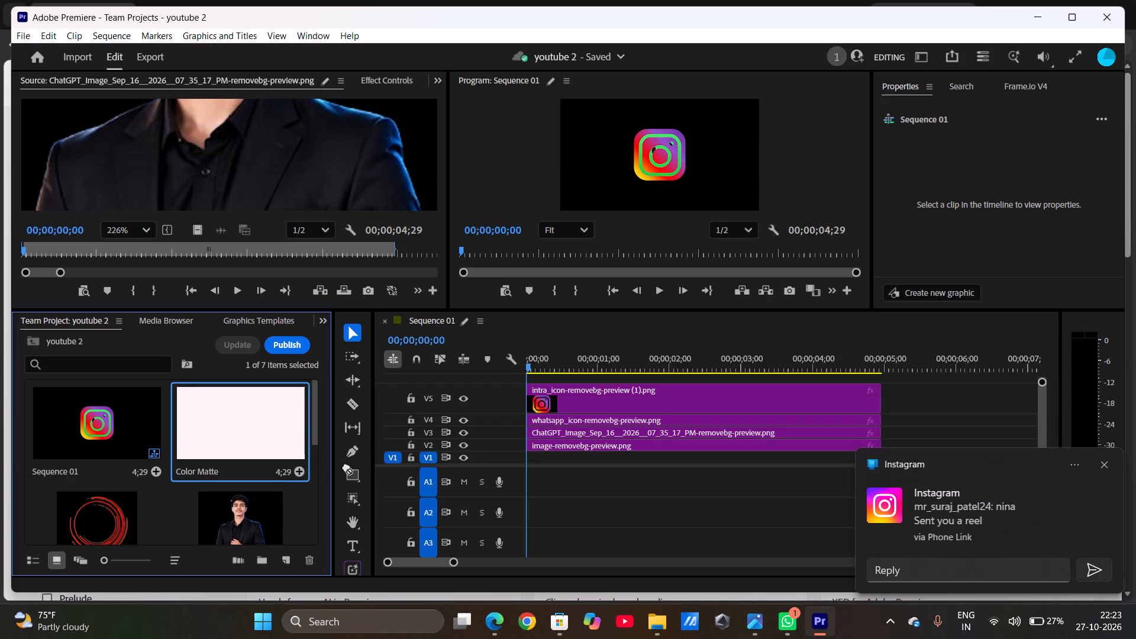
drag(346, 466, 520, 461)
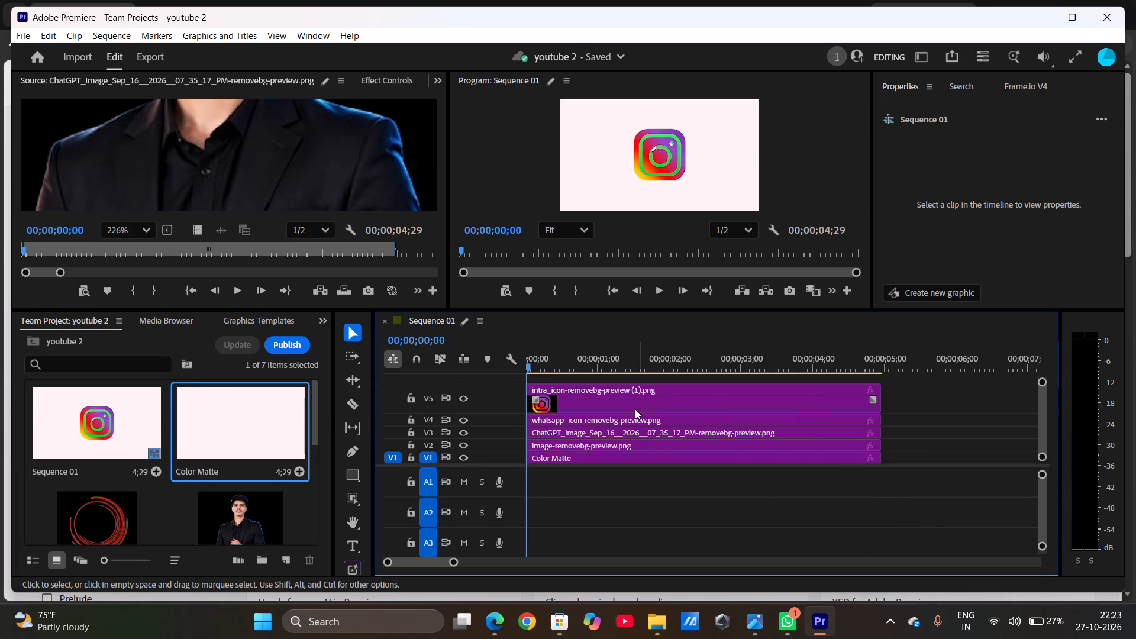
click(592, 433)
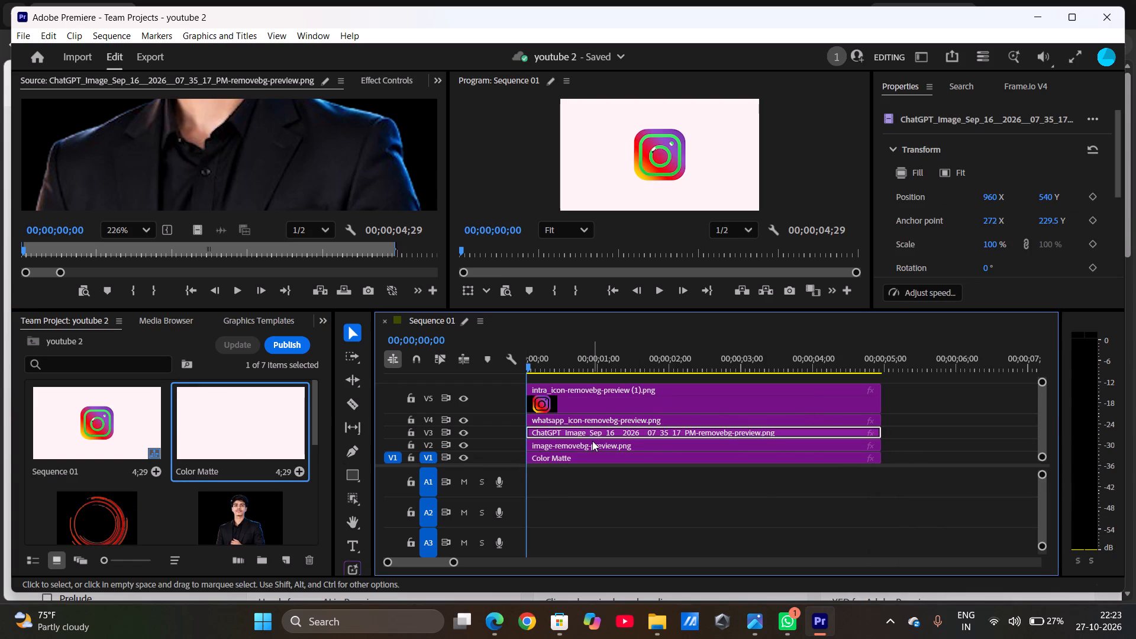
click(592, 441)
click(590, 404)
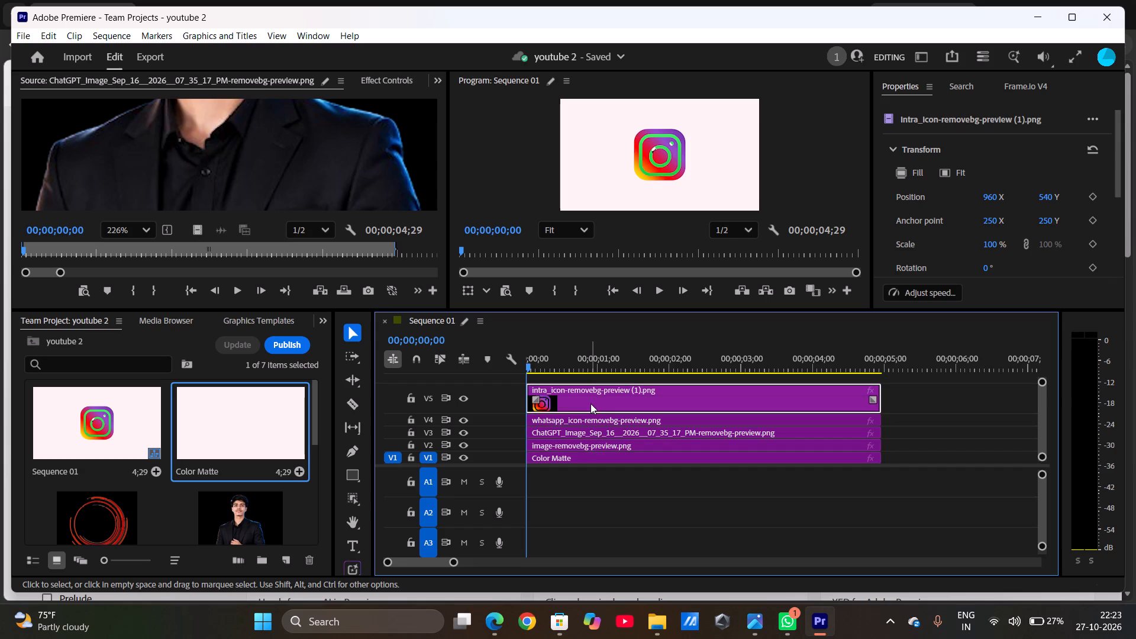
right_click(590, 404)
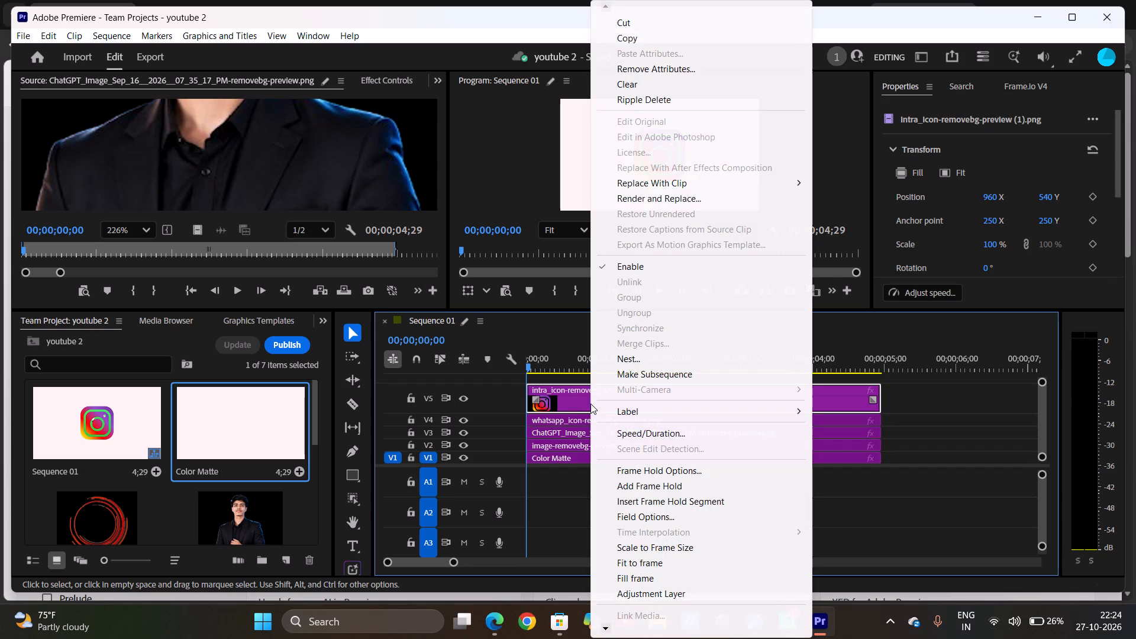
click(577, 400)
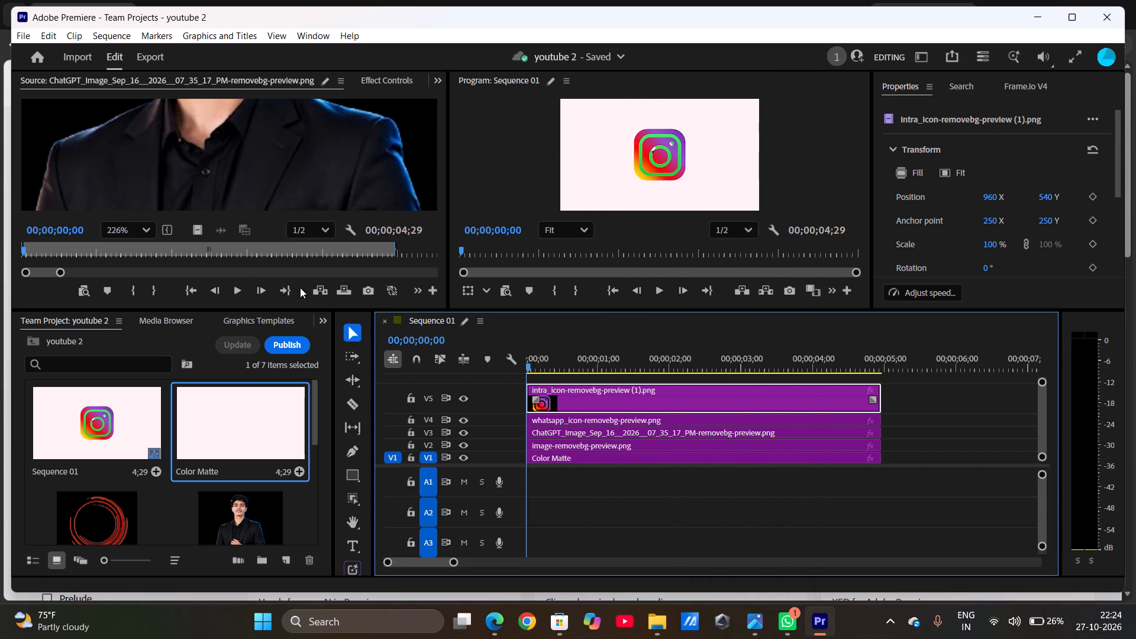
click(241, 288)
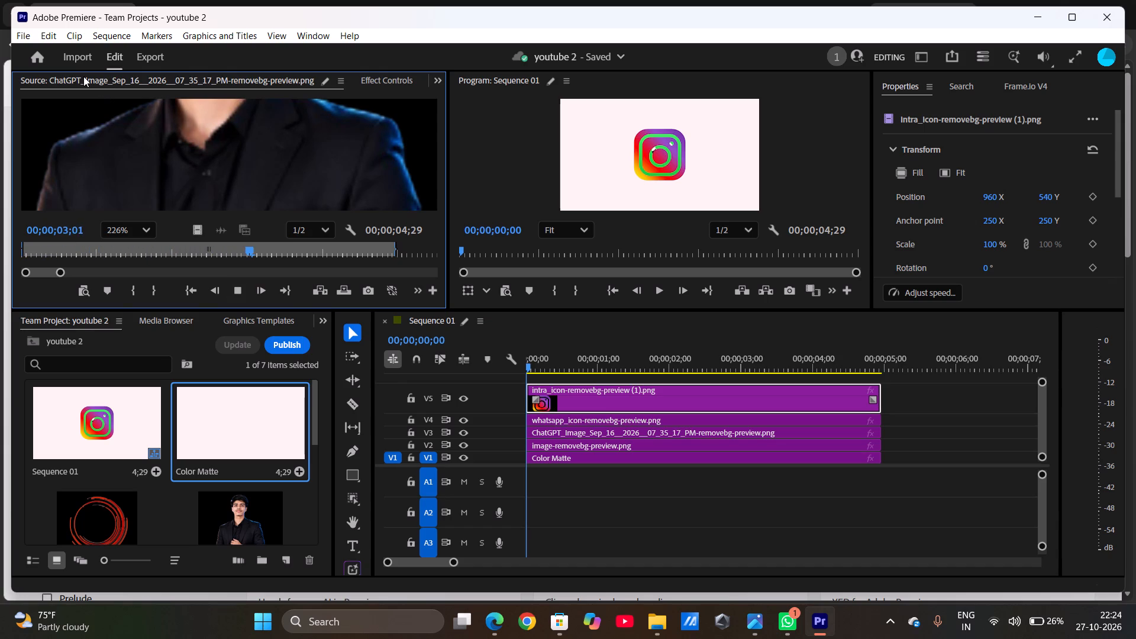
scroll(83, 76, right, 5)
Shift the Instagram icon clip on V5 sideways by setting its horizontal Anchor Point to 879 in Effect Controls.
click(369, 74)
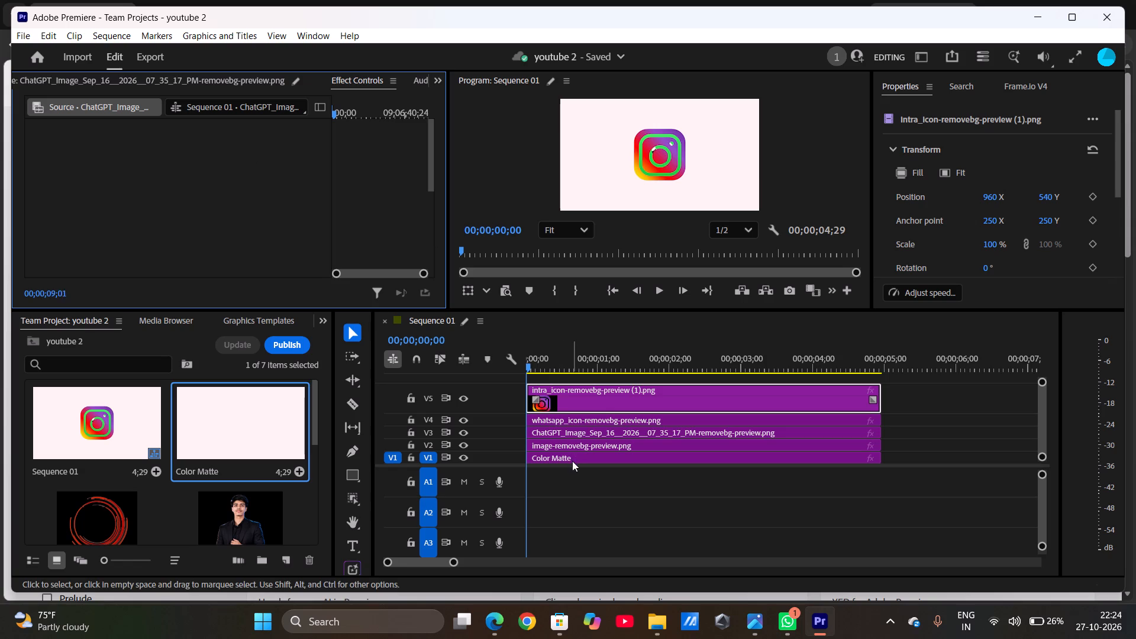
click(566, 444)
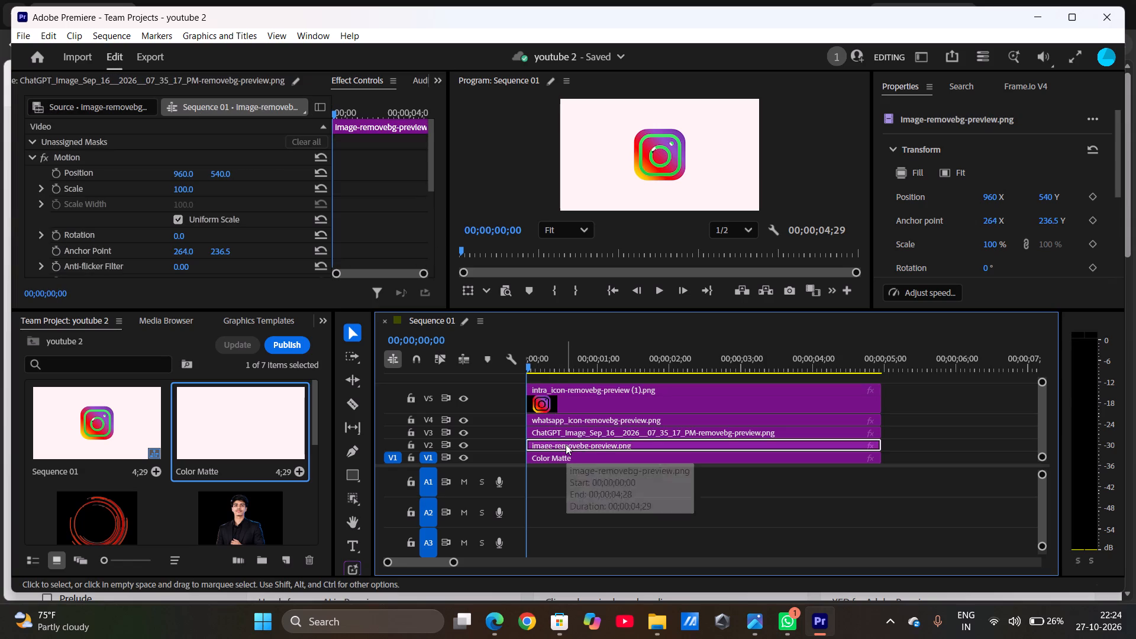
click(563, 400)
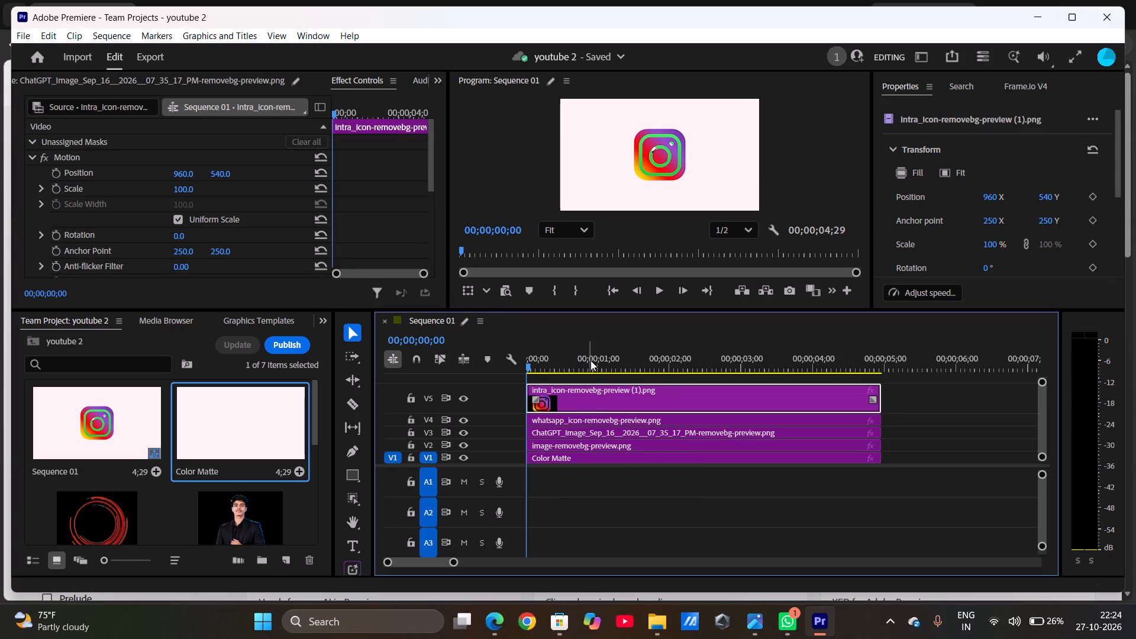
click(591, 388)
drag(170, 251, 146, 251)
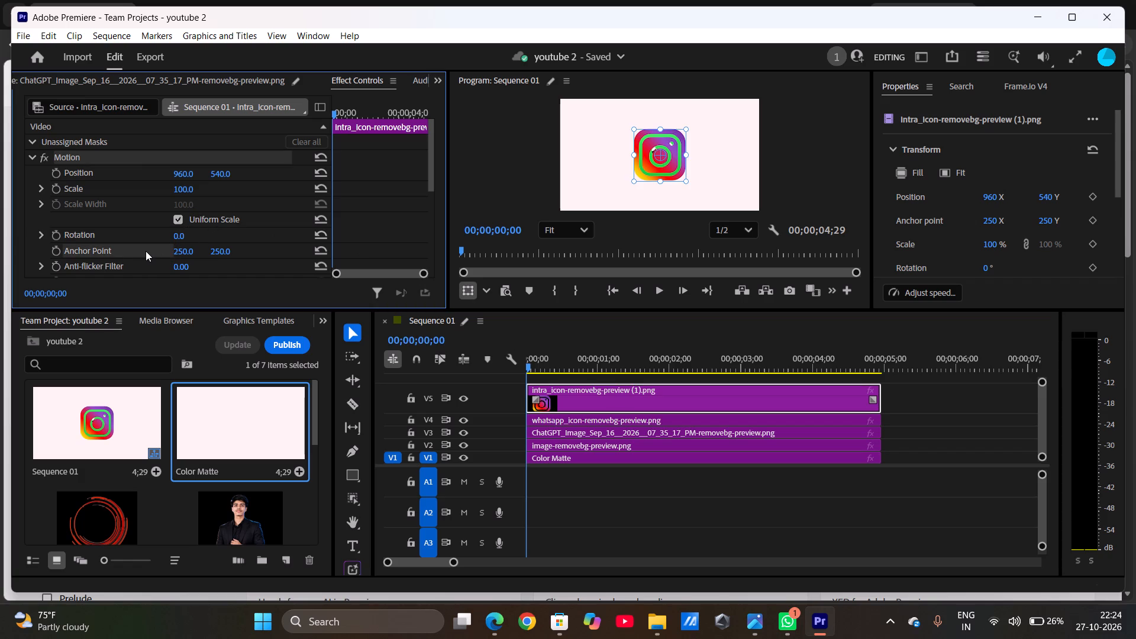
drag(146, 251, 147, 250)
drag(187, 250, 155, 251)
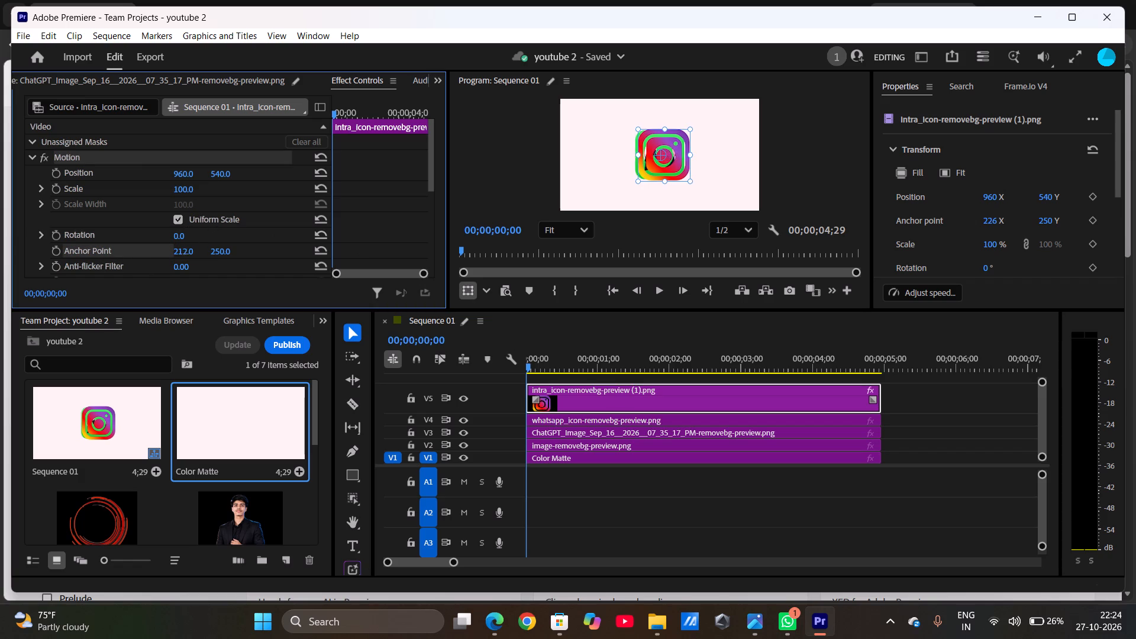
drag(155, 251, 402, 247)
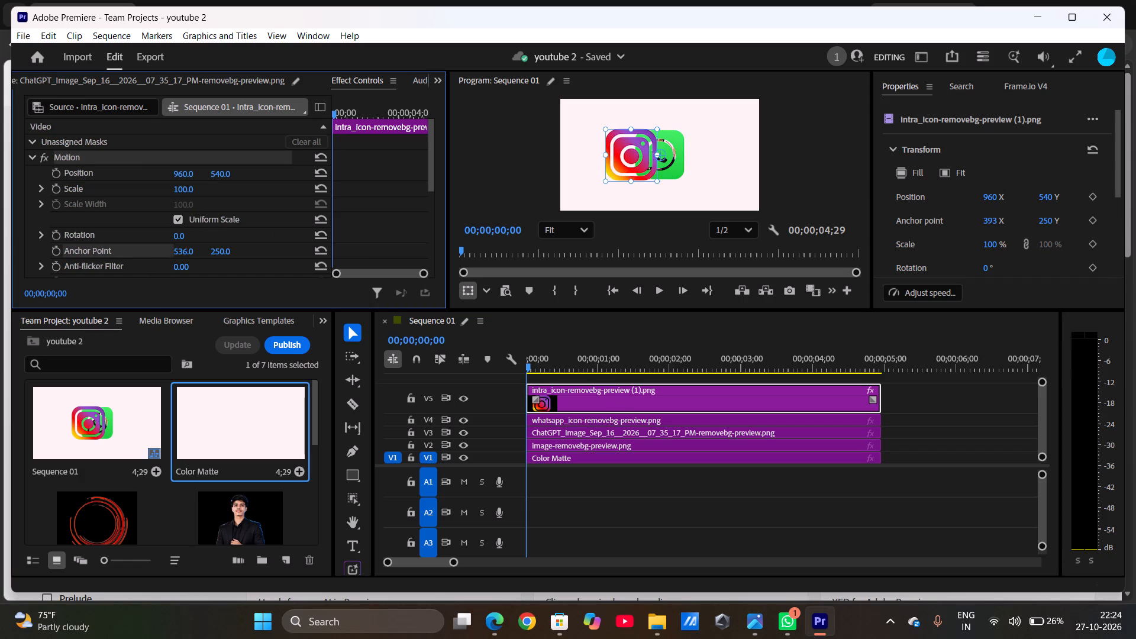
drag(402, 247, 545, 243)
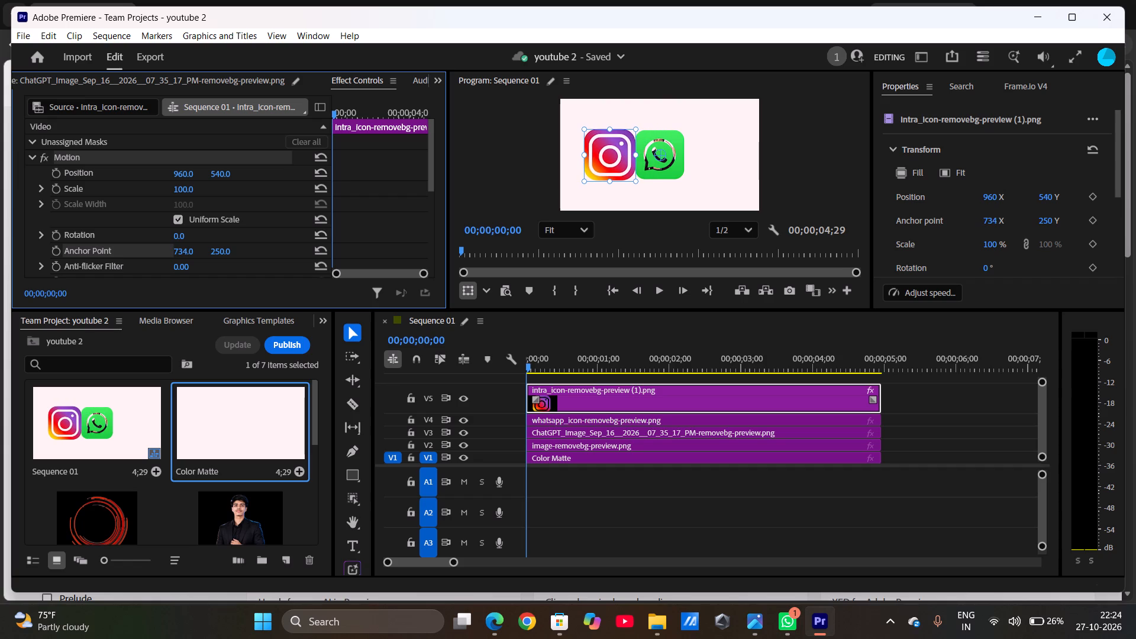
drag(545, 243, 652, 231)
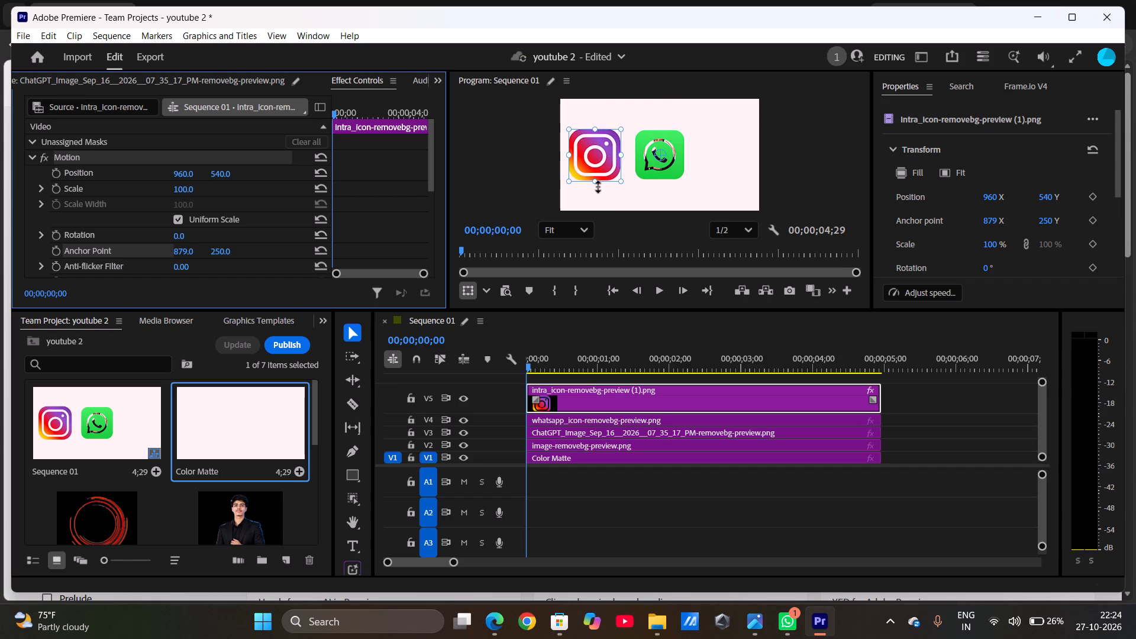
Scale the Instagram icon down to about 48% and move it to the frame's upper-left corner, at about 580, 254.
drag(597, 185, 597, 163)
drag(620, 158, 599, 135)
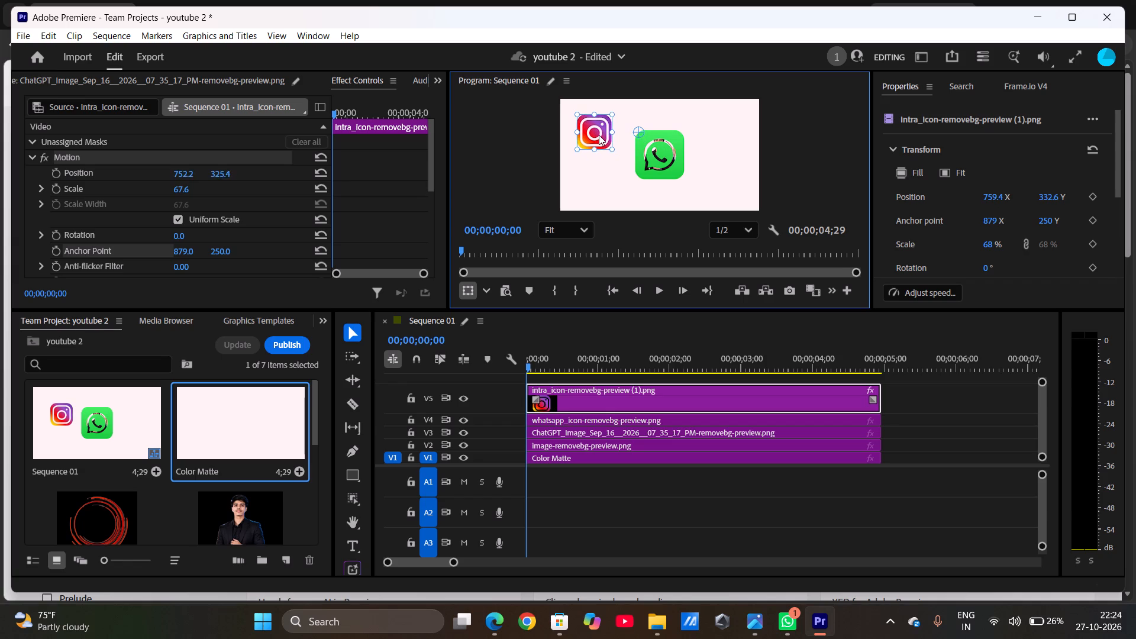
drag(599, 135, 600, 134)
drag(598, 145, 598, 142)
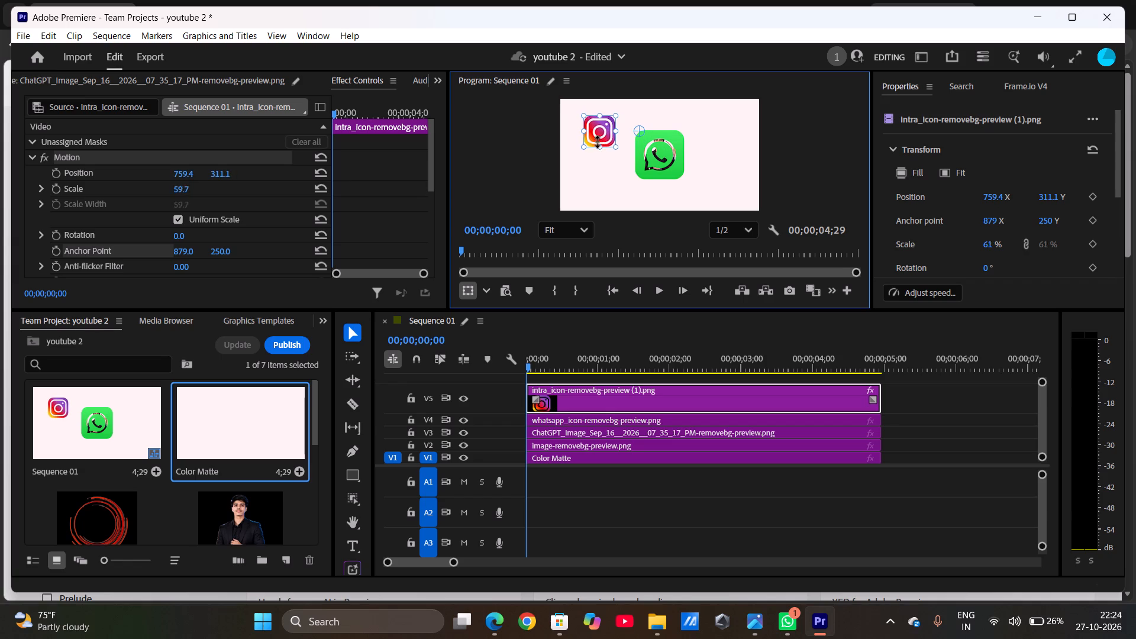
drag(598, 142, 598, 135)
drag(609, 134, 591, 128)
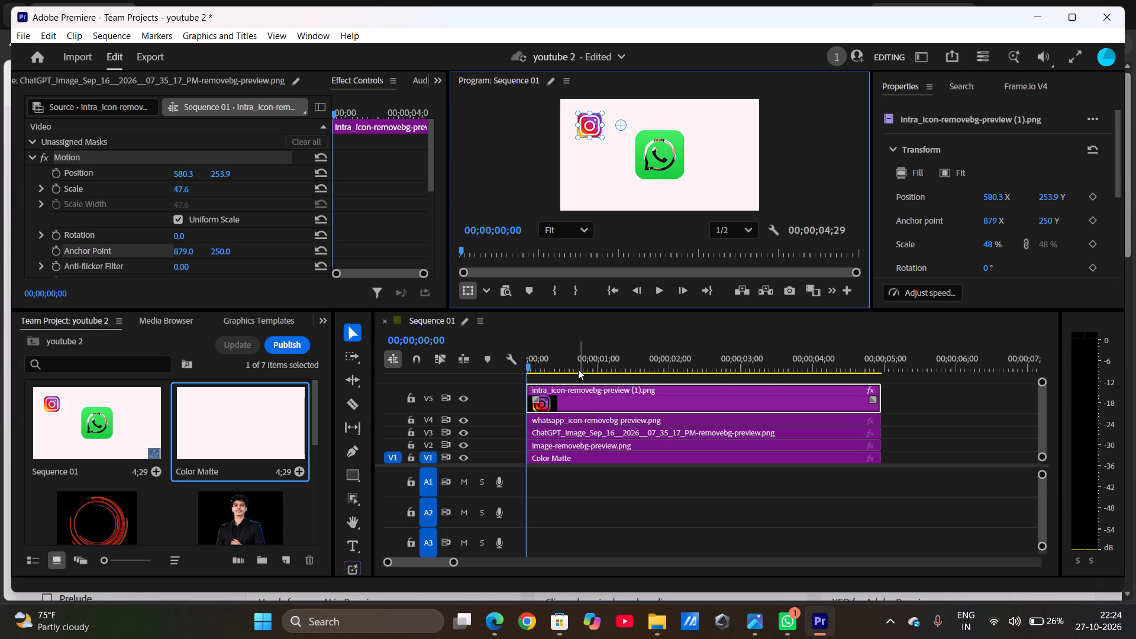
Scale the WhatsApp icon clip on V4 to 58% and place it below the Instagram icon, at about 315, 626.
click(568, 418)
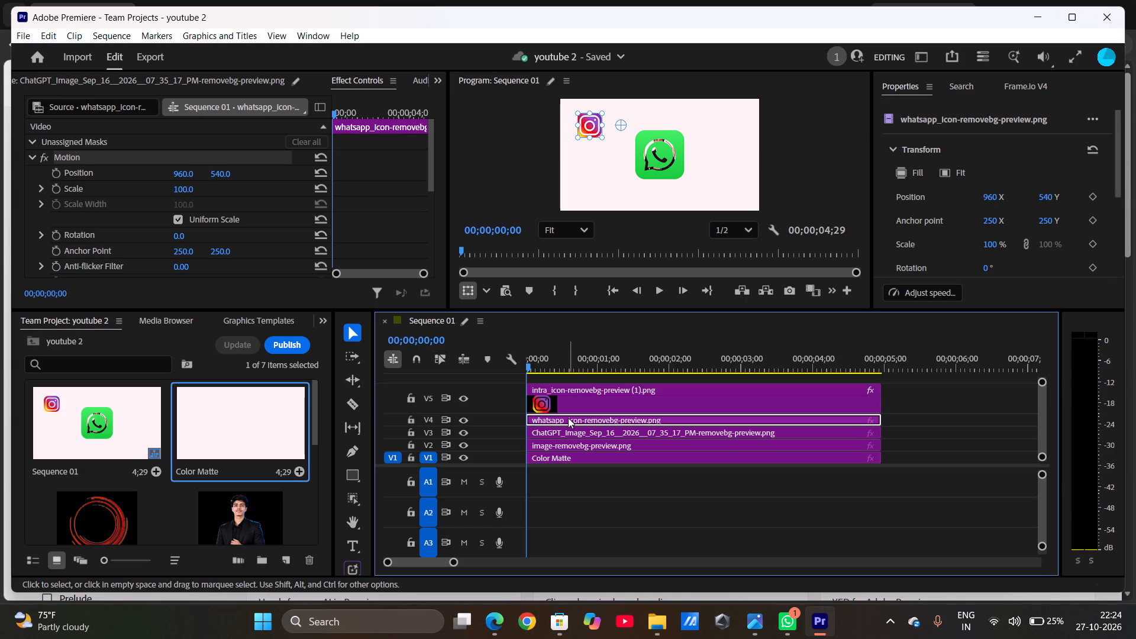
drag(669, 162, 635, 167)
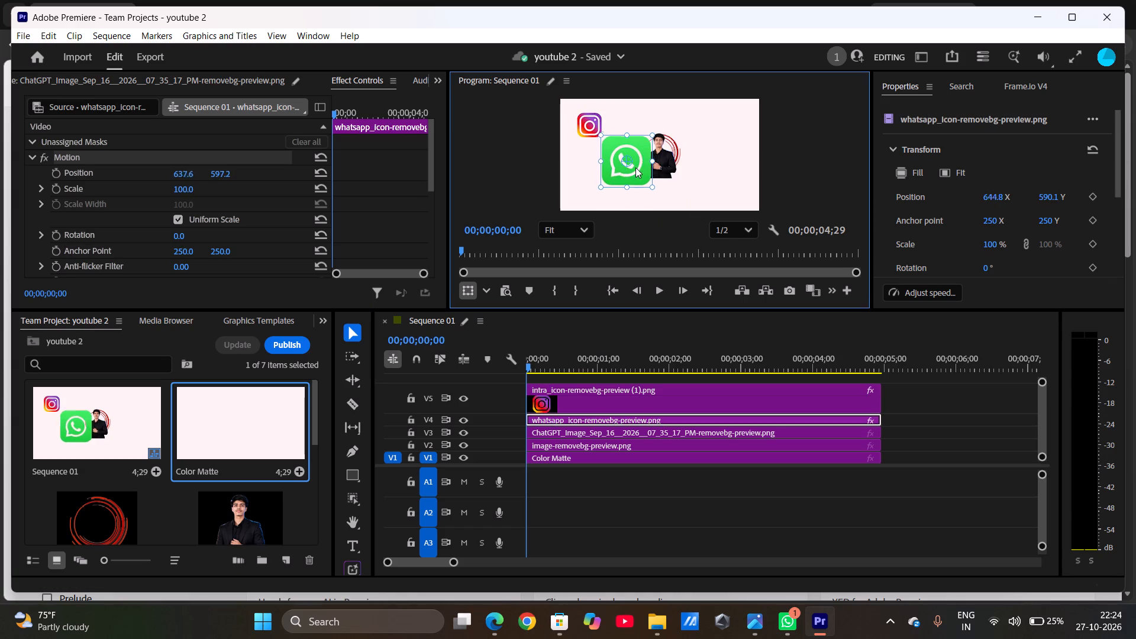
drag(635, 167, 614, 167)
drag(604, 137, 603, 137)
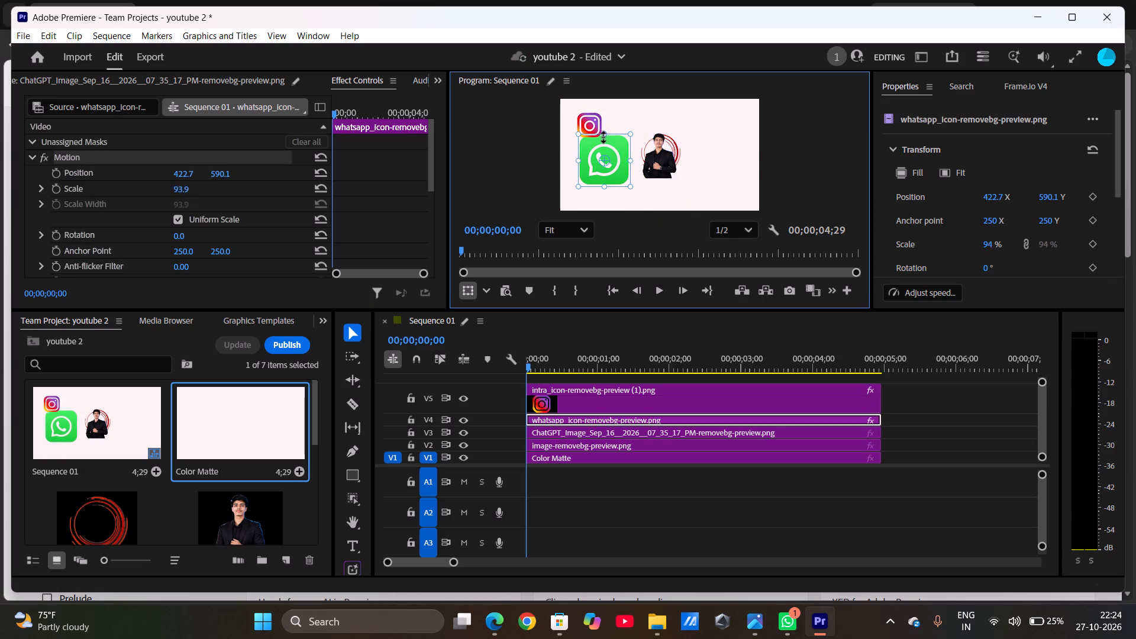
drag(603, 137, 601, 157)
drag(601, 158, 600, 158)
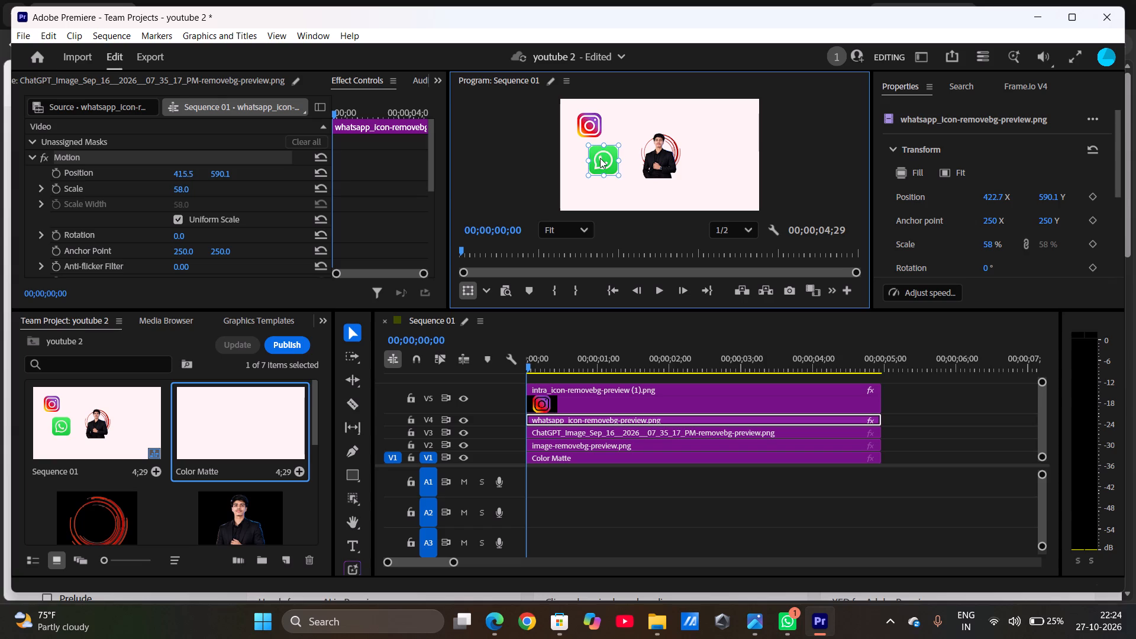
drag(600, 158, 589, 162)
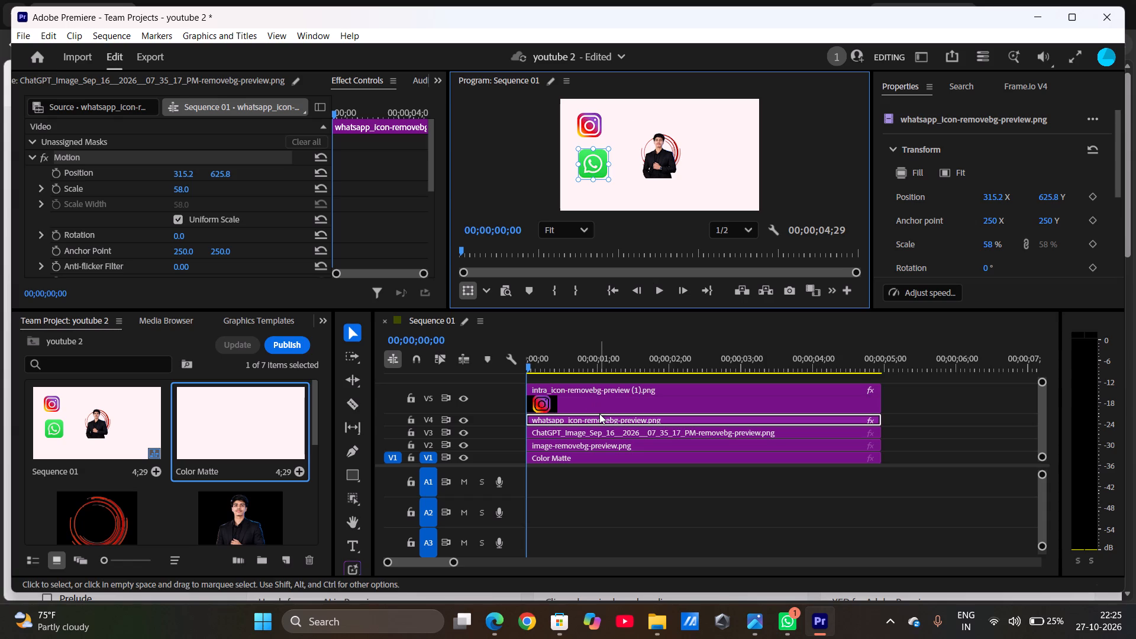
Select the portrait image clip on track V3.
click(591, 434)
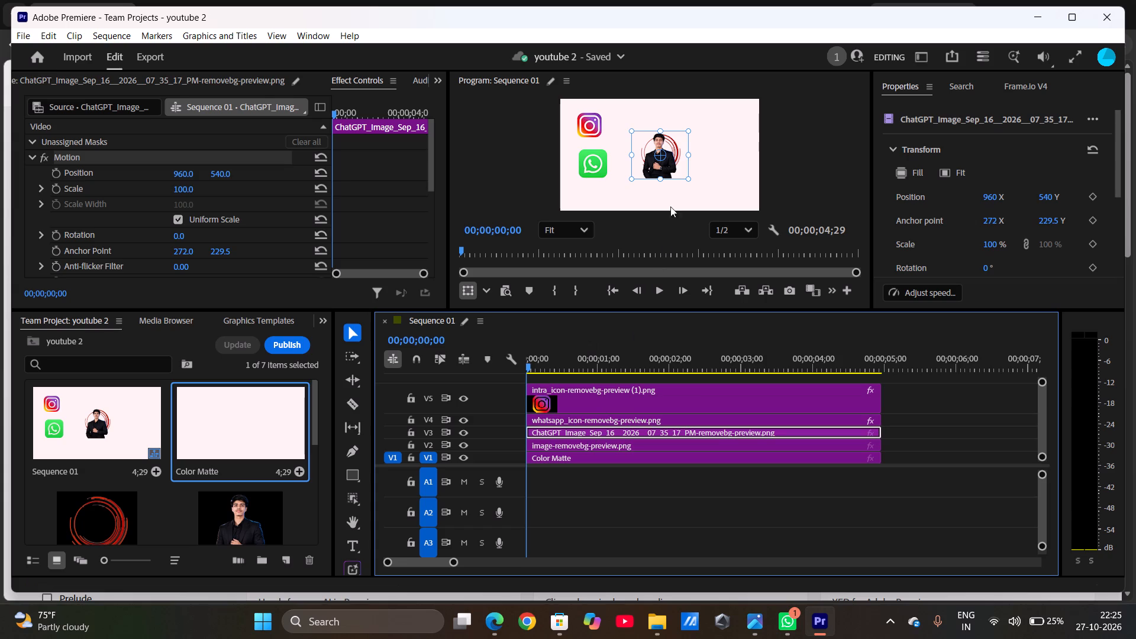
Move the portrait's anchor point to about 257.7, 451.2 near its bottom edge, and reposition the image to about 881, 1076.
drag(660, 159, 659, 182)
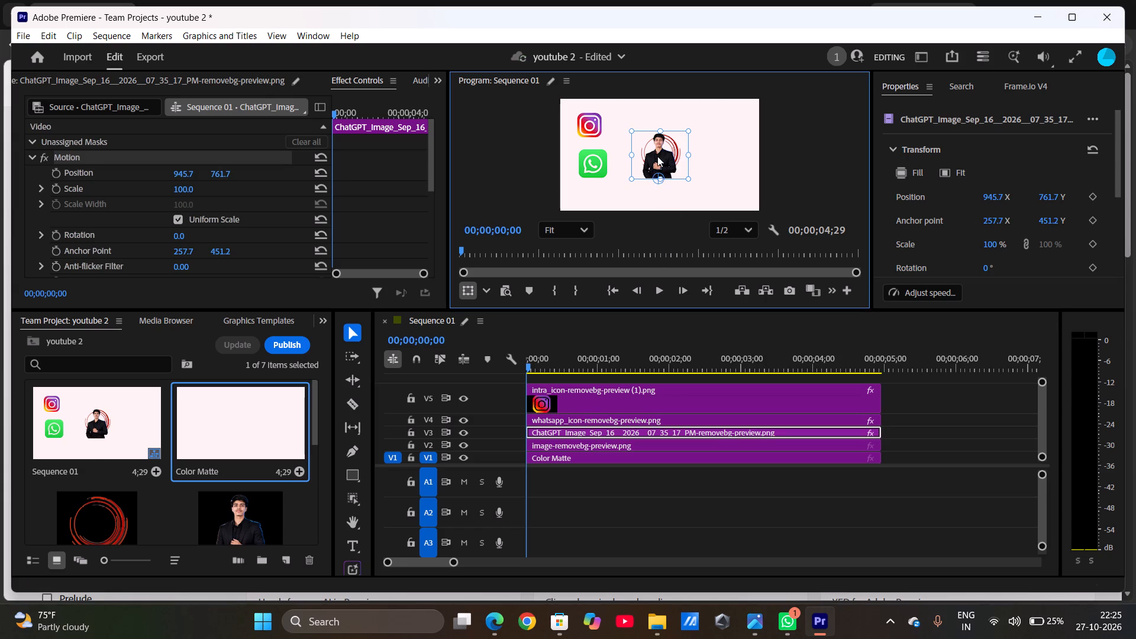
drag(657, 156, 659, 185)
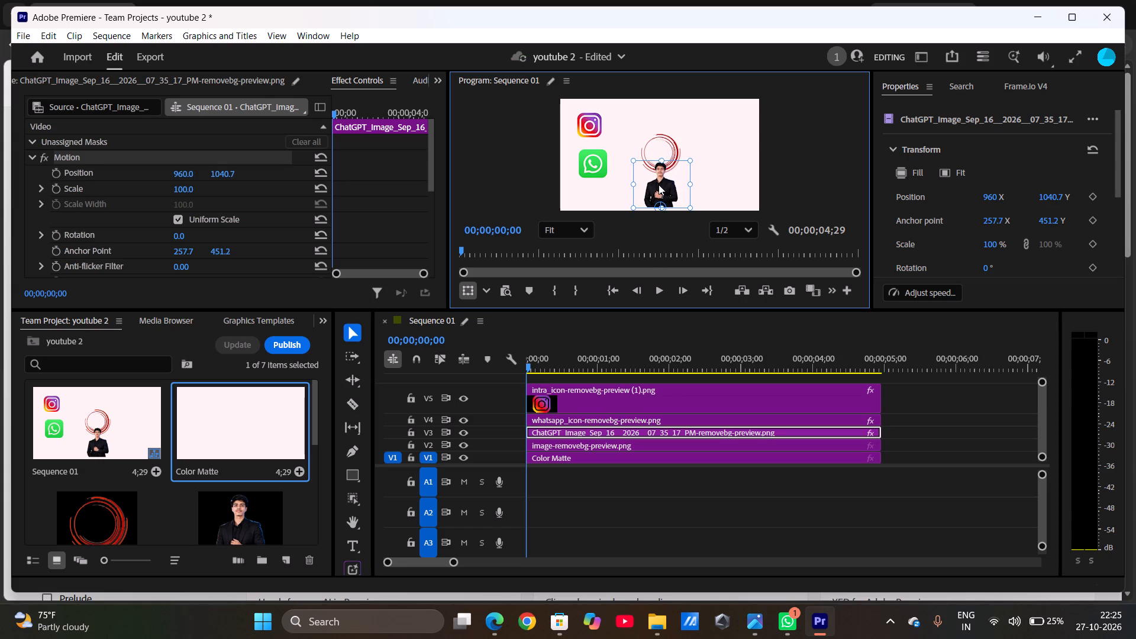
drag(659, 185, 650, 193)
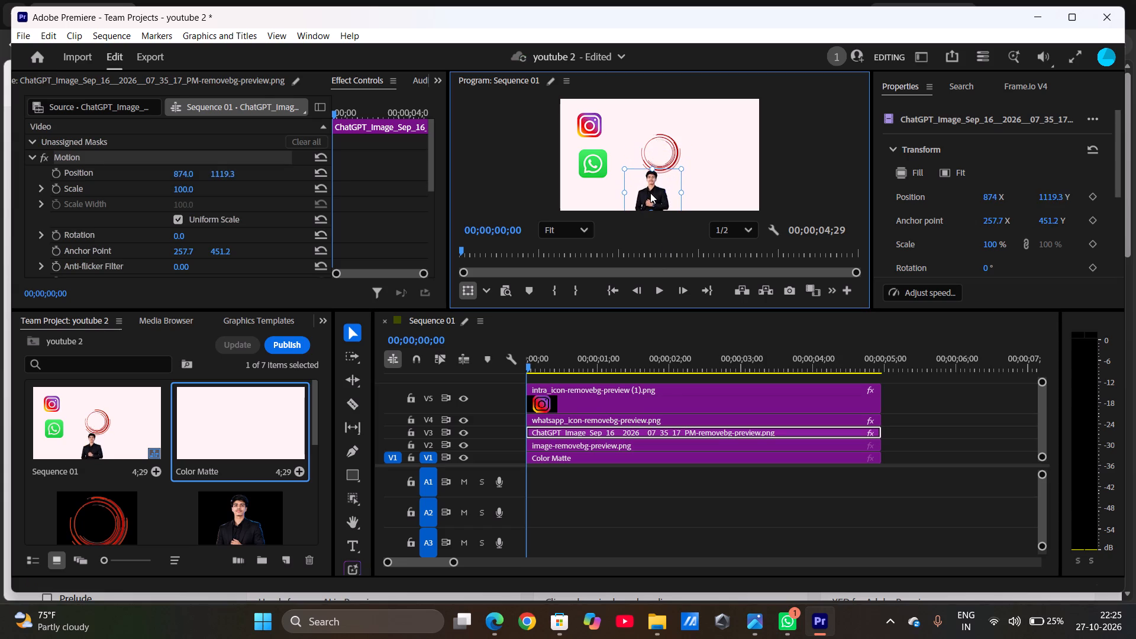
drag(650, 193, 651, 189)
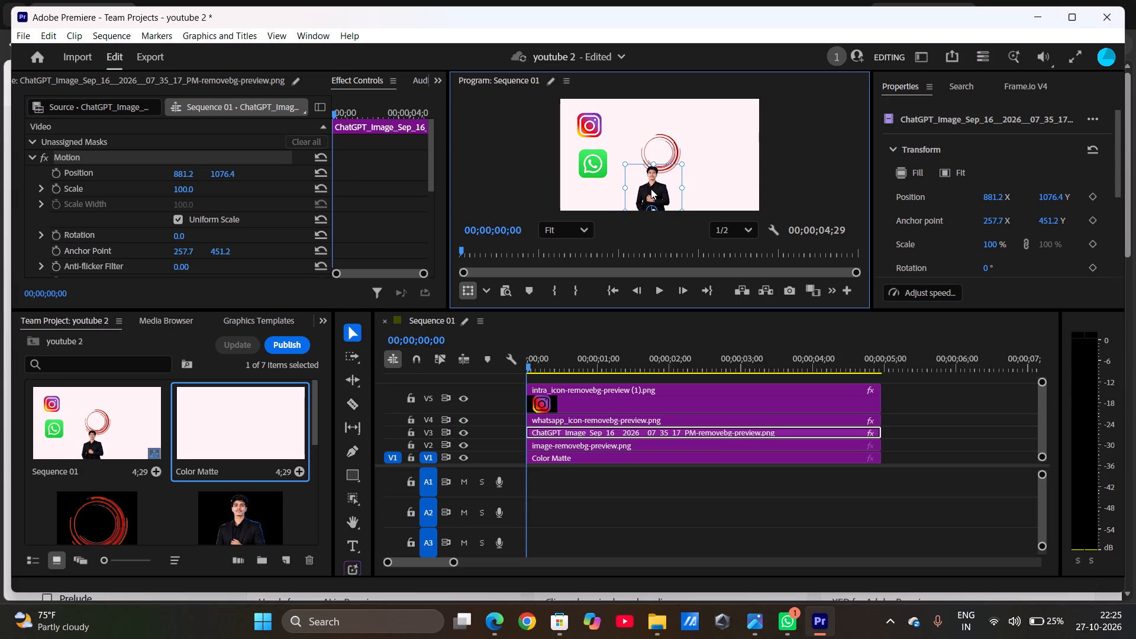
Enlarge the portrait image on V3 uniformly to about 186% scale.
drag(653, 160, 660, 130)
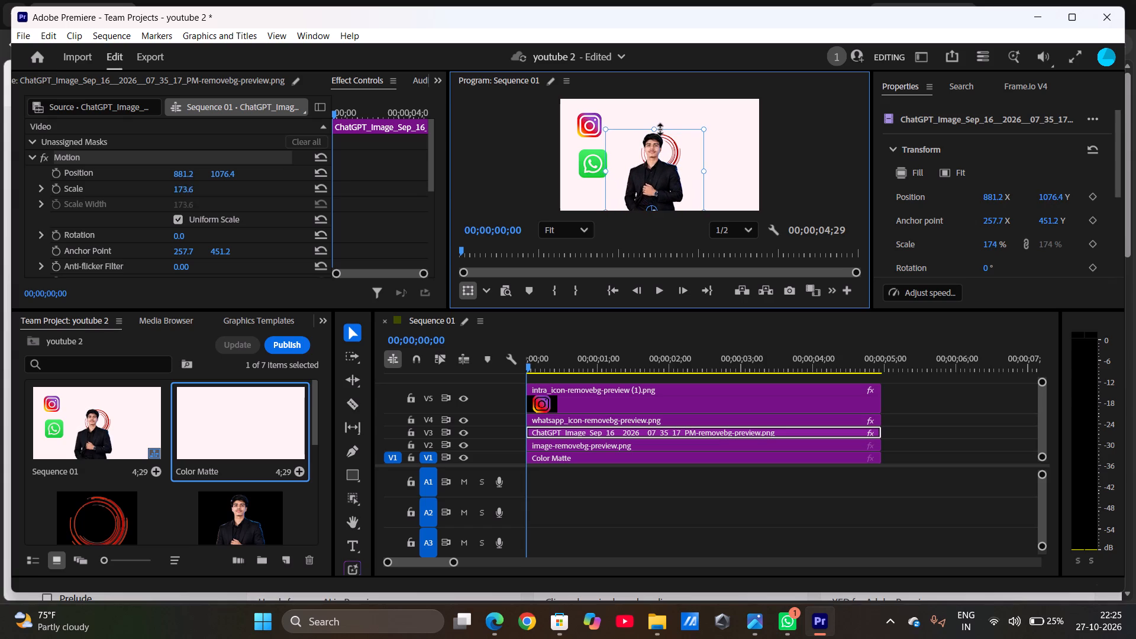
drag(660, 130, 662, 124)
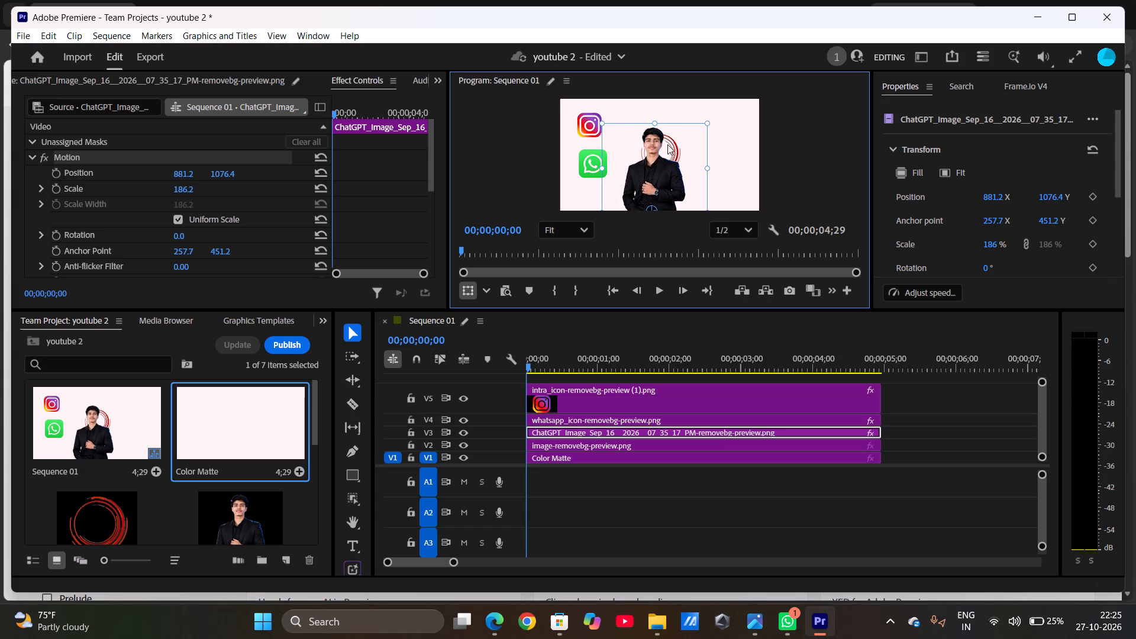
Reposition the red ring image on V2 behind the man's head, at about 895.5, 432.7.
click(589, 442)
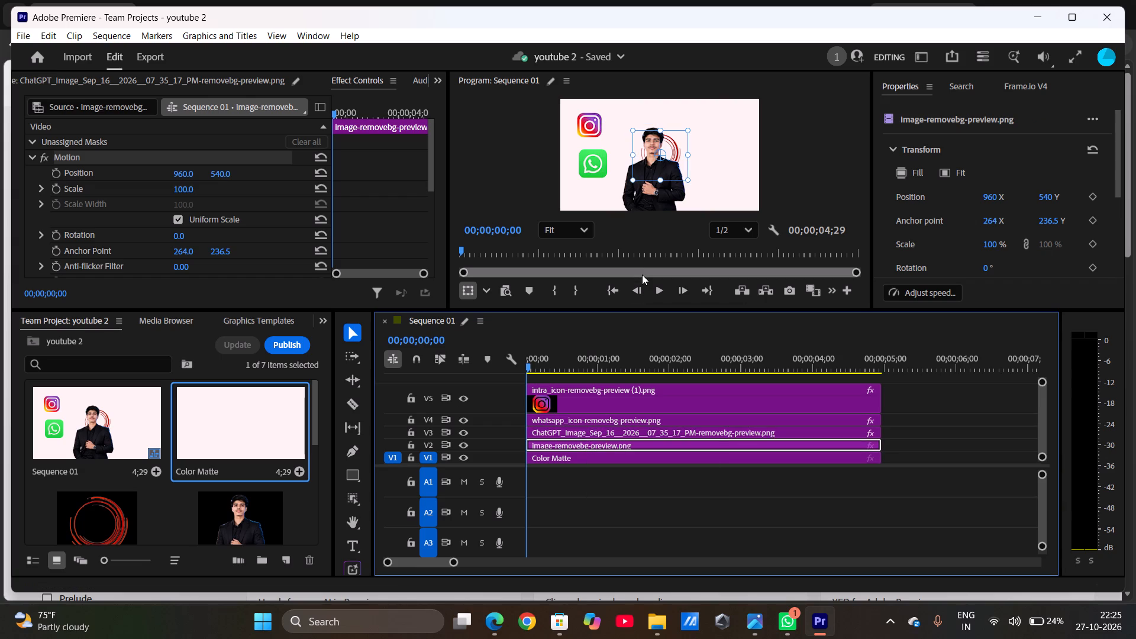
drag(669, 150, 670, 138)
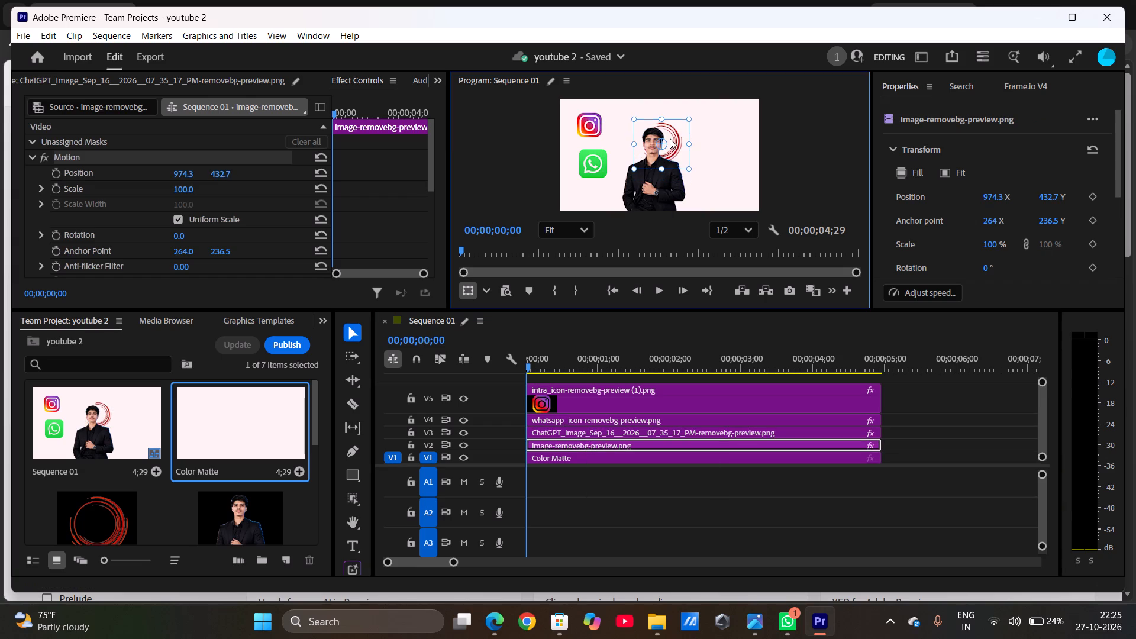
drag(670, 138, 664, 140)
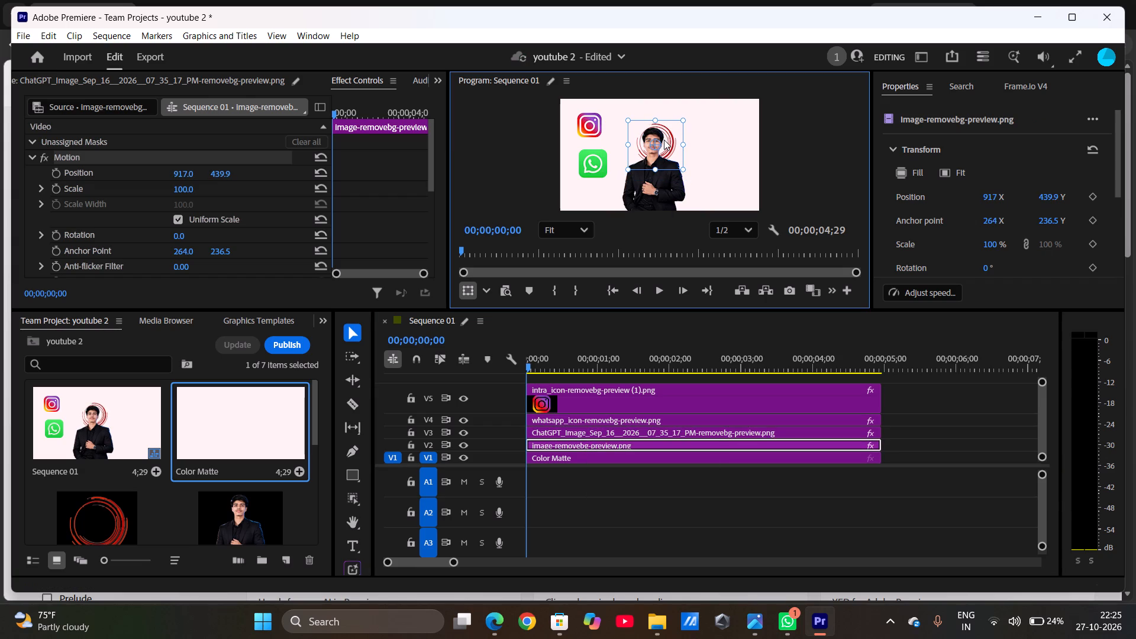
click(664, 140)
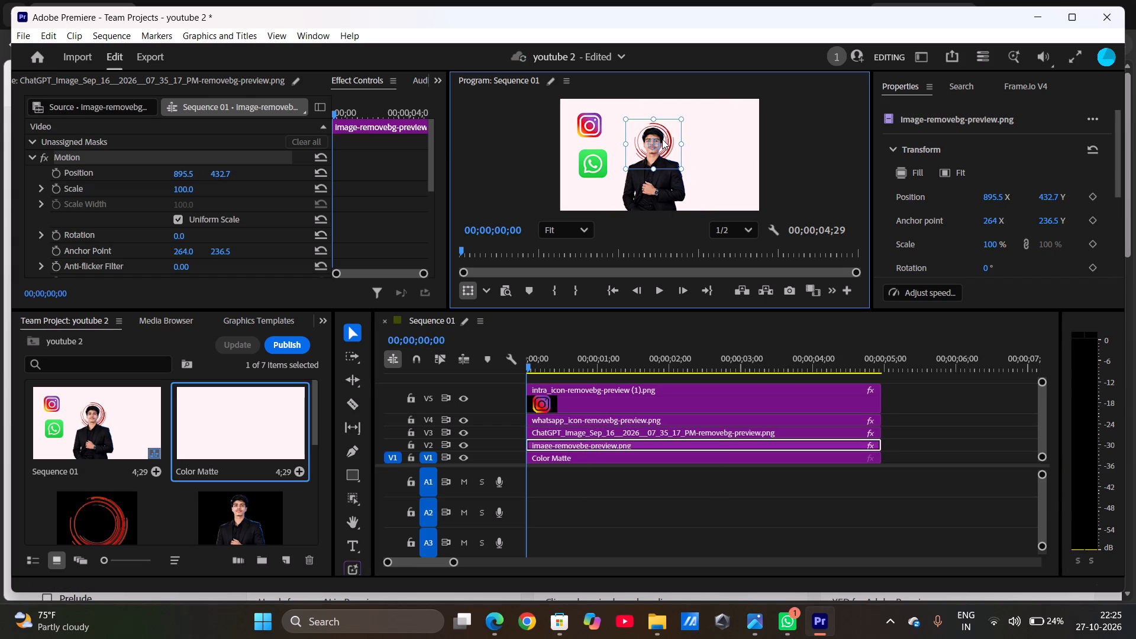
click(728, 139)
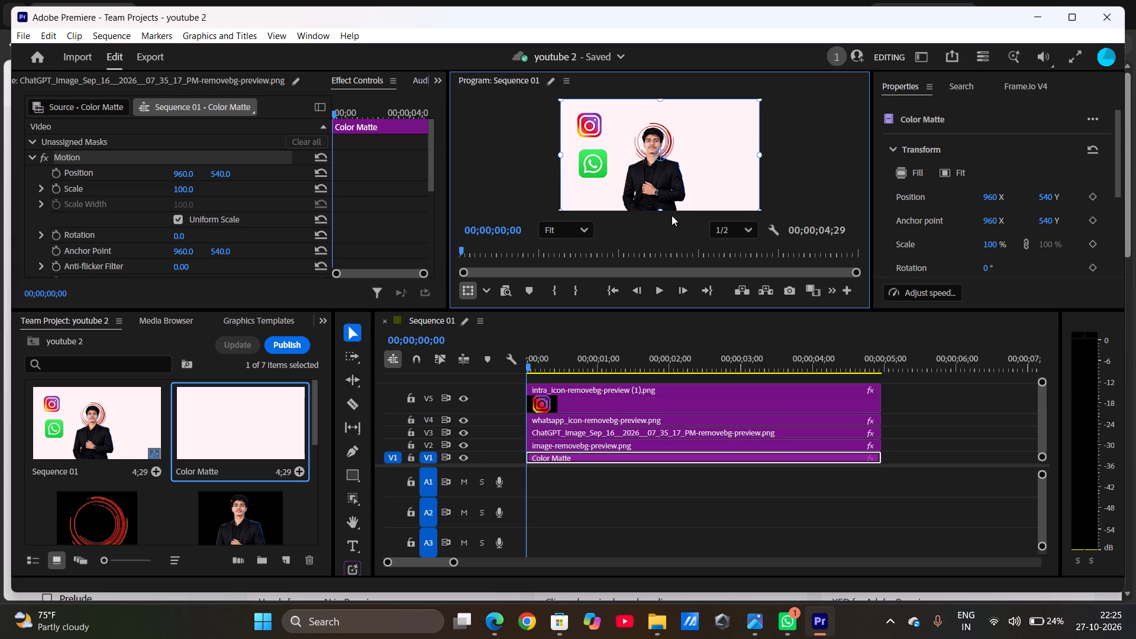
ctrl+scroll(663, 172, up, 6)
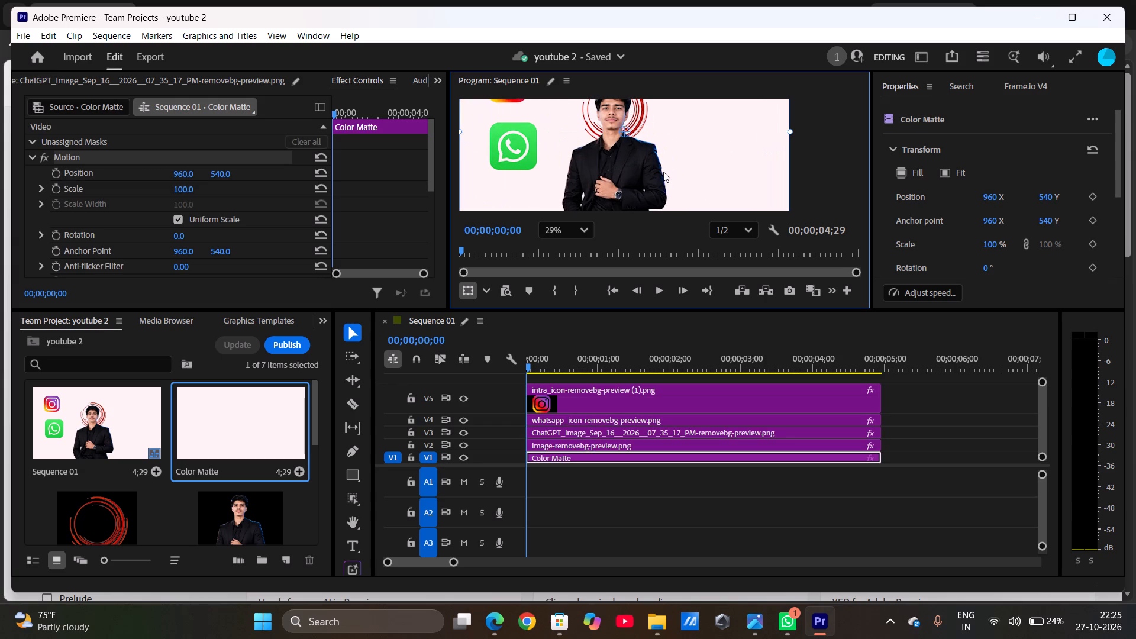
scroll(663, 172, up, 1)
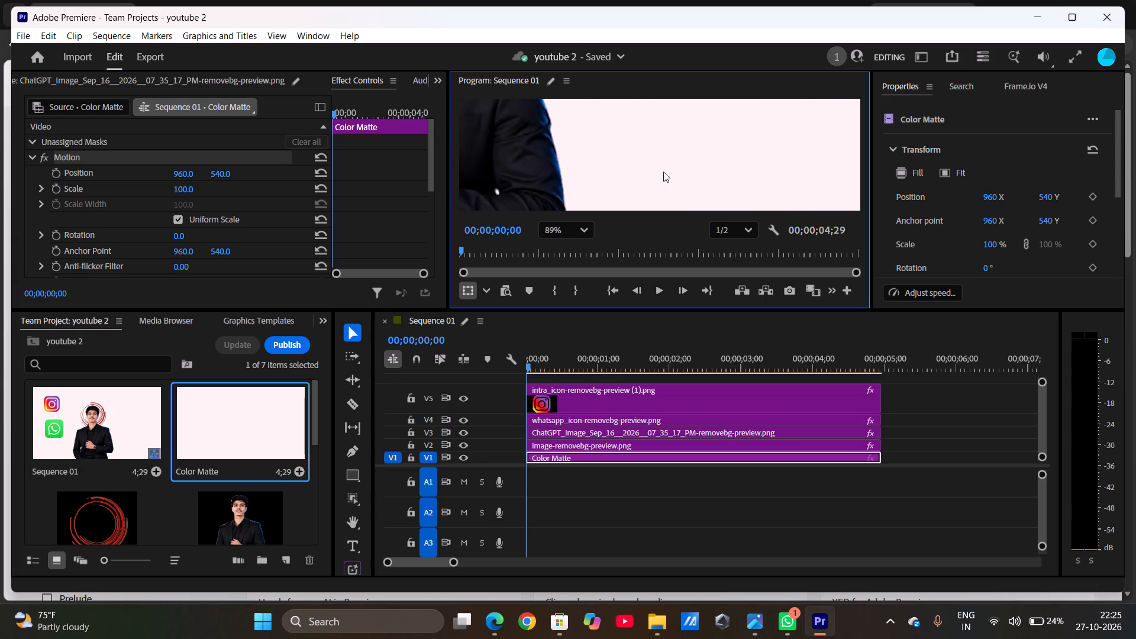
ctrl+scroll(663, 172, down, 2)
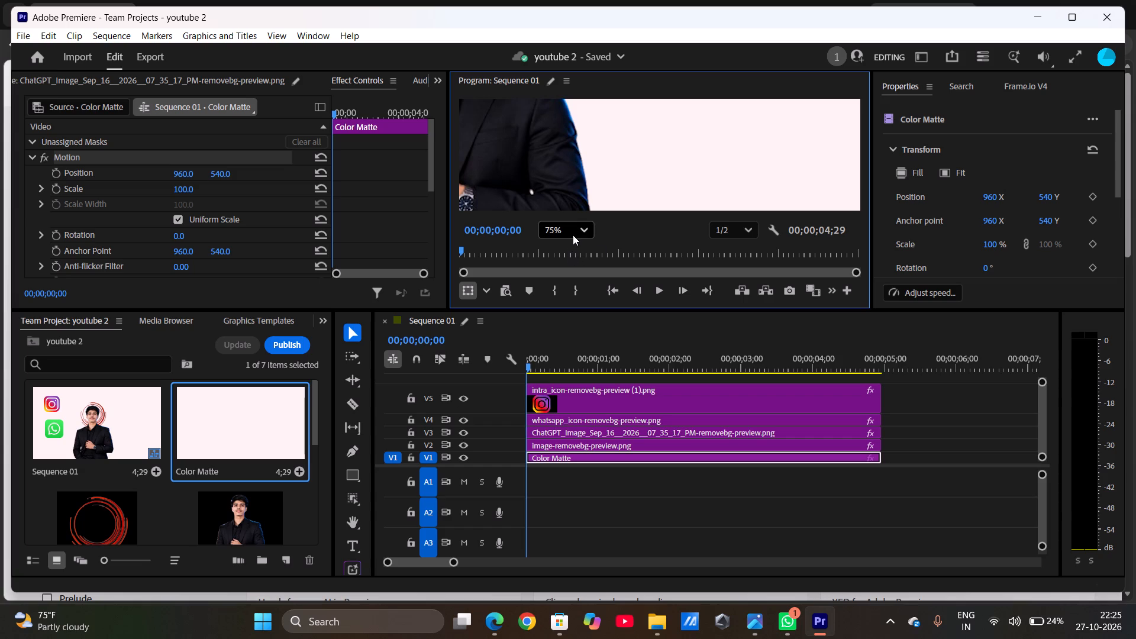
Change the Program monitor's zoom level to show more of the composite frame.
click(573, 235)
click(563, 308)
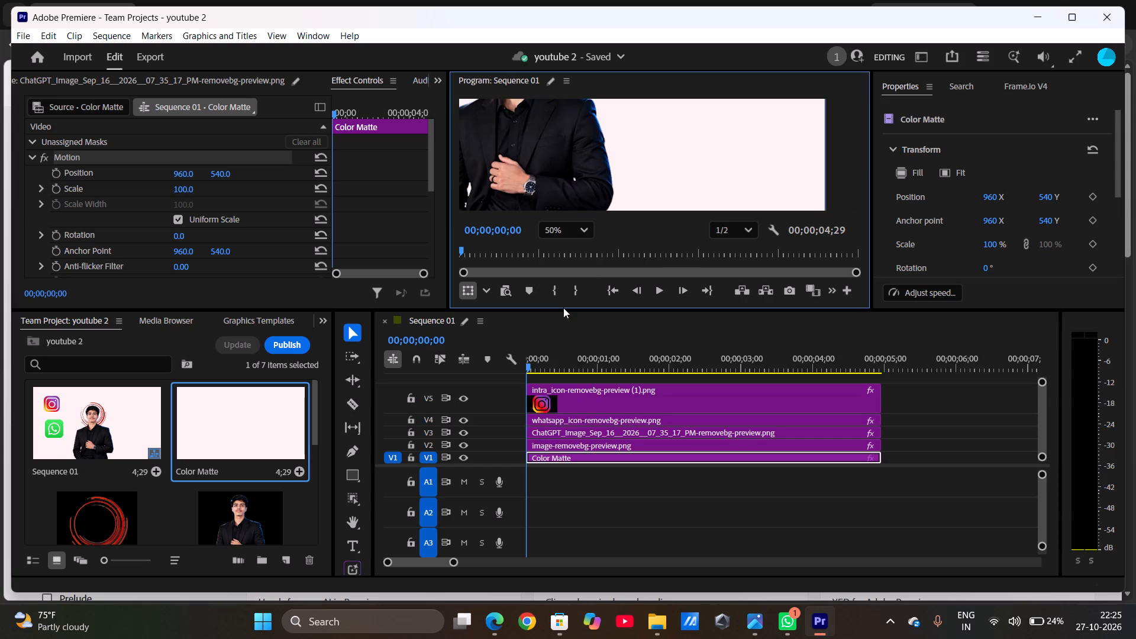
Reposition the Instagram icon on V5 above the WhatsApp icon, at about 570.3, 278.8.
click(574, 220)
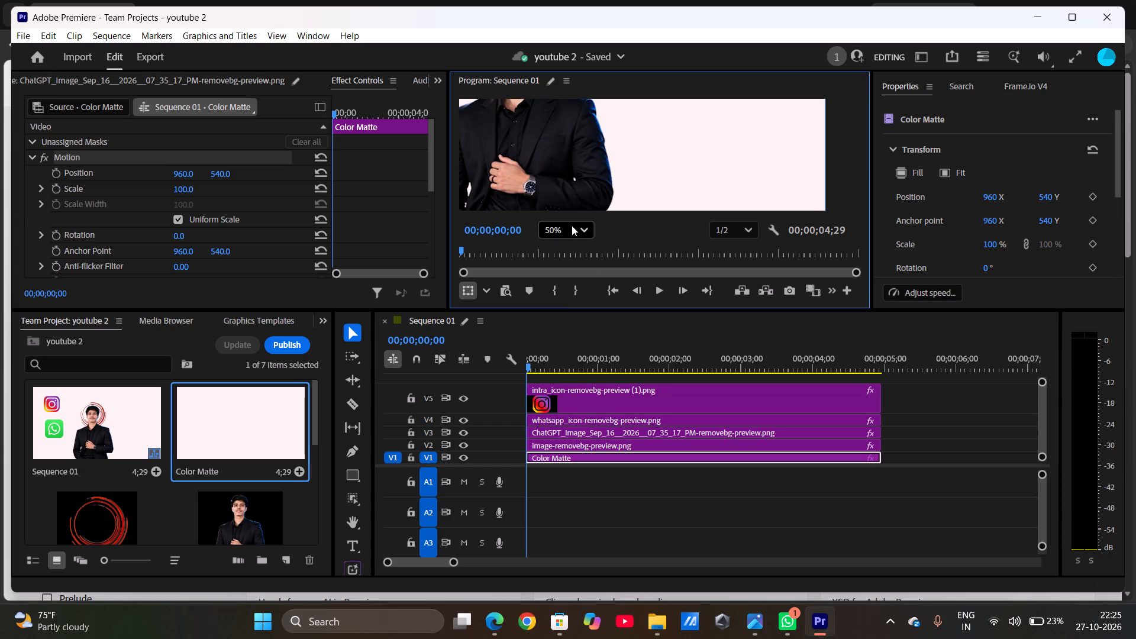
click(572, 225)
click(564, 292)
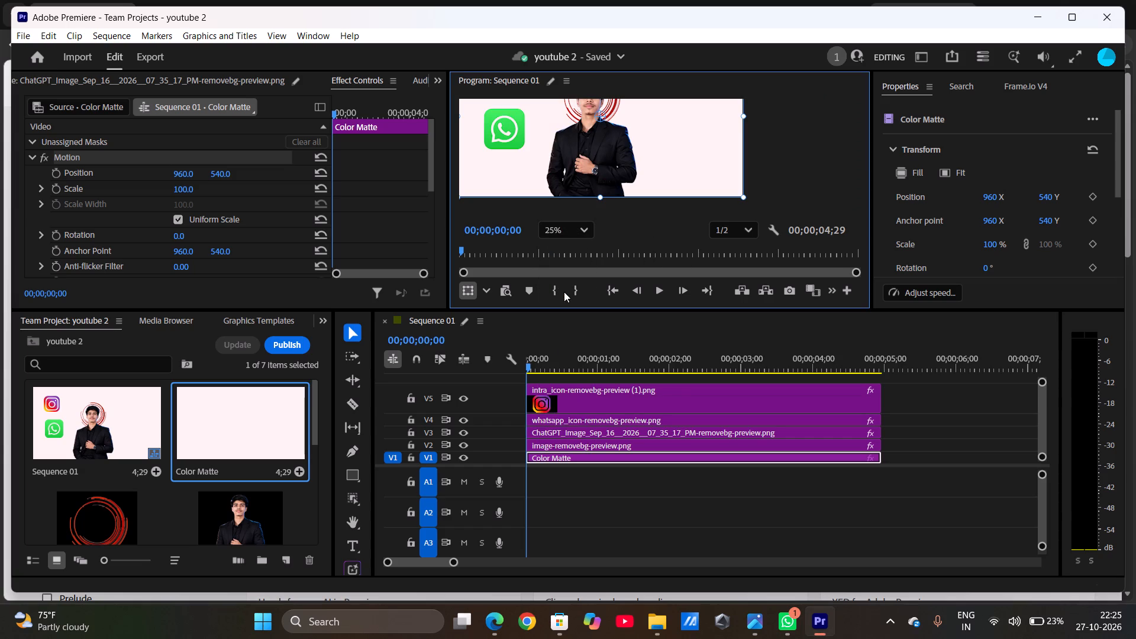
click(570, 227)
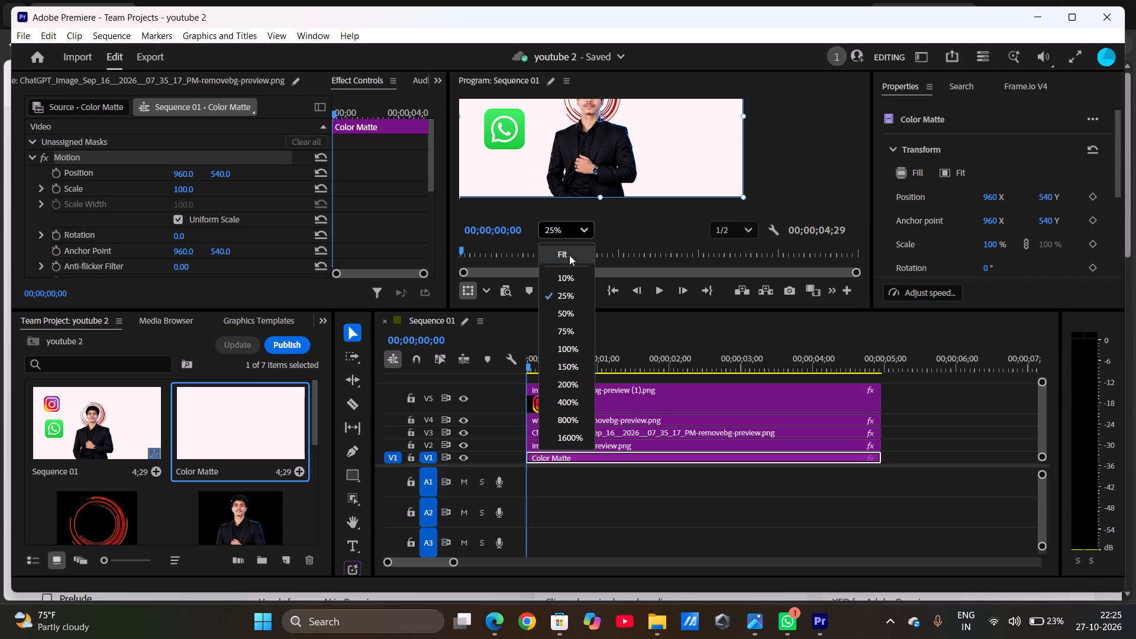
click(564, 276)
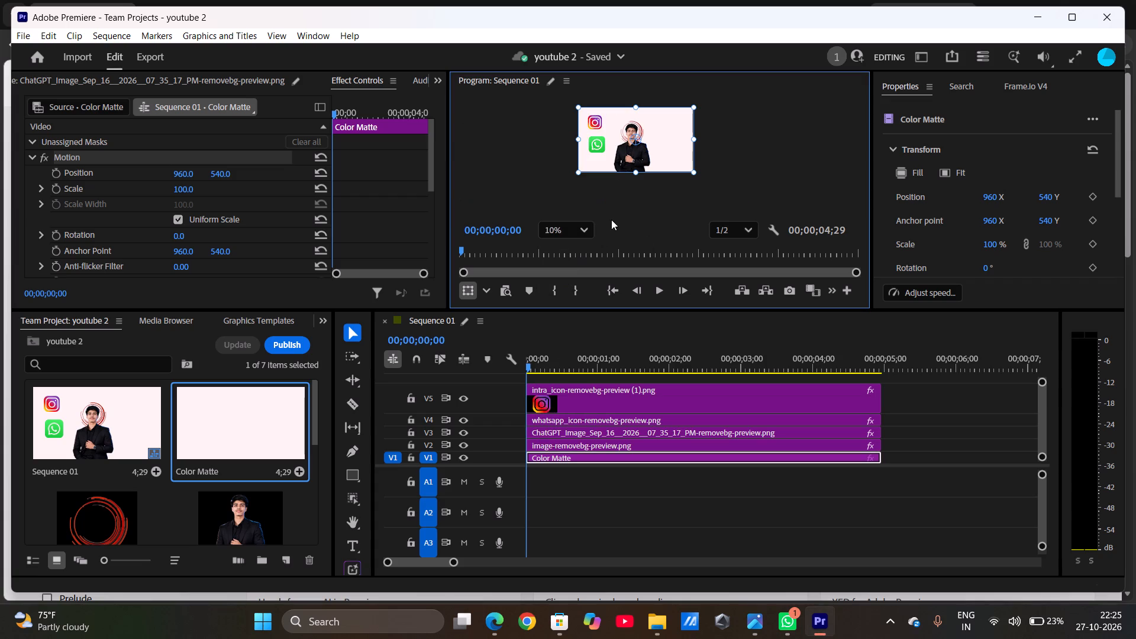
click(568, 235)
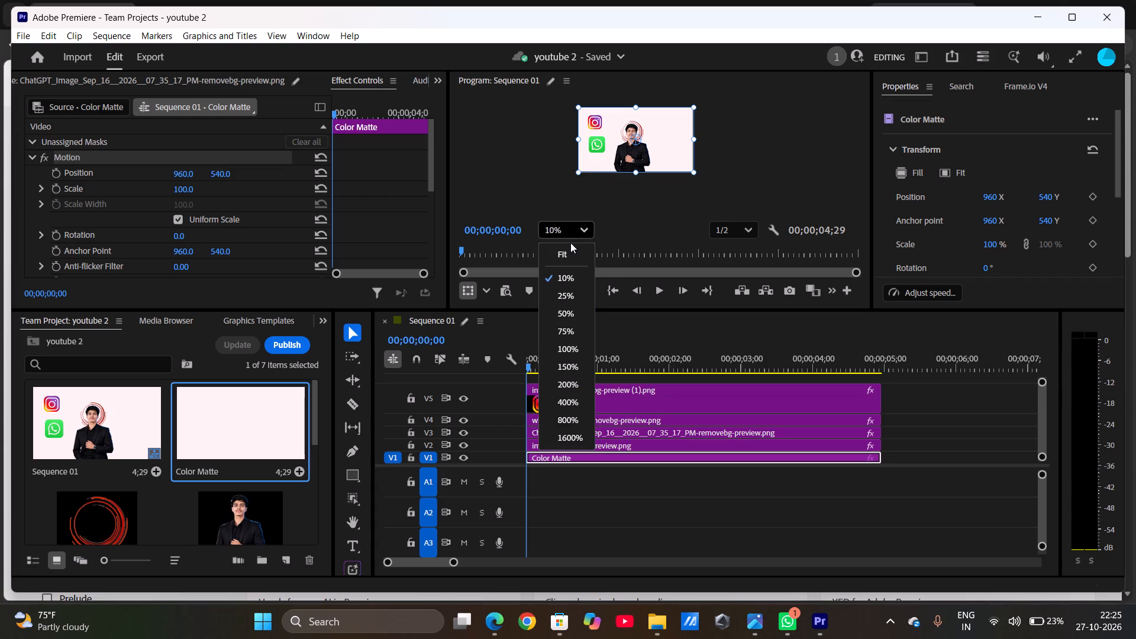
click(565, 253)
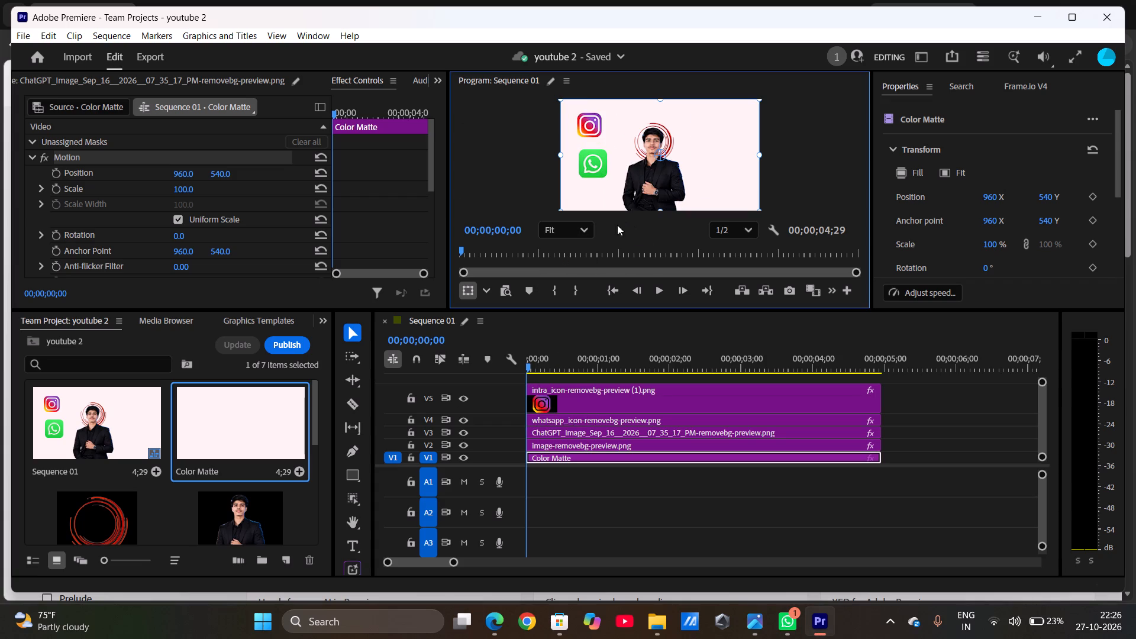
click(585, 228)
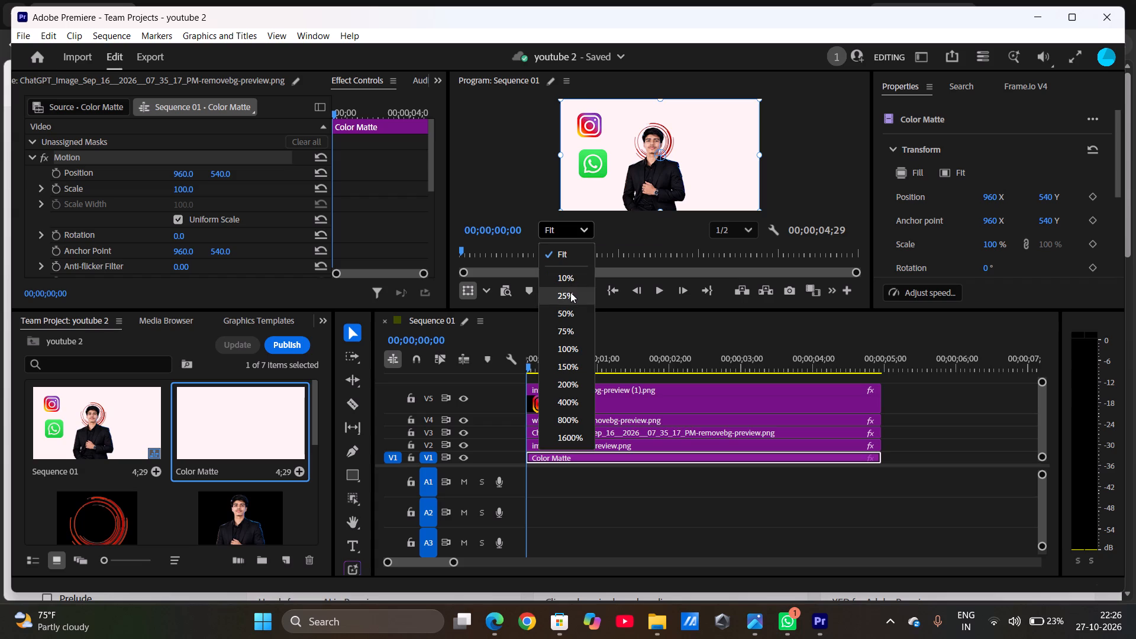
click(570, 292)
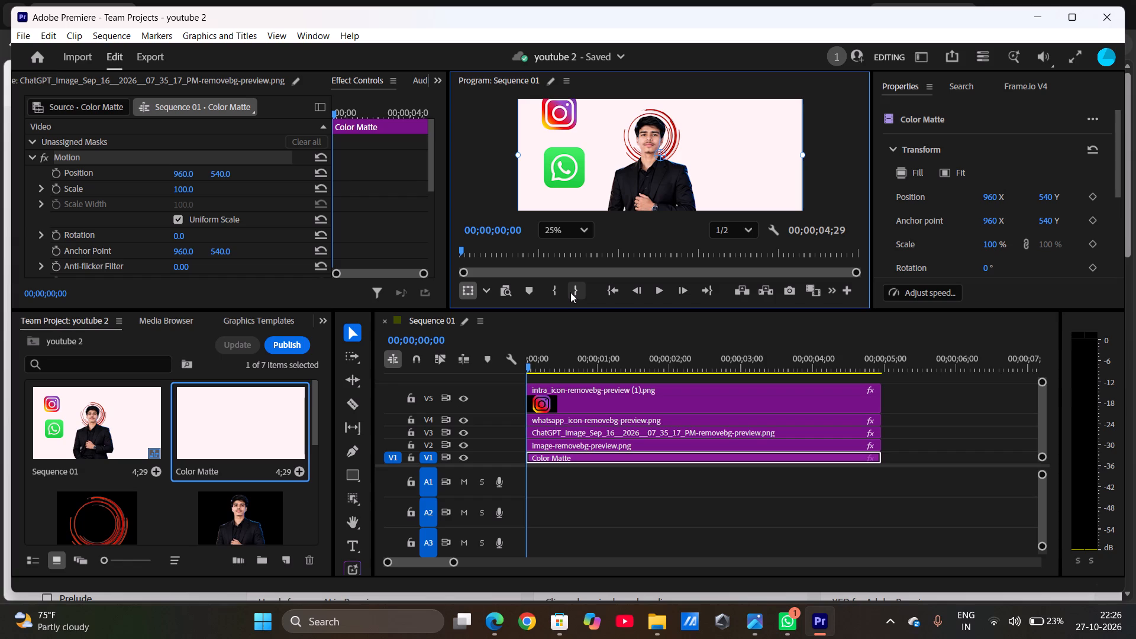
scroll(570, 292, up, 1)
click(555, 175)
click(573, 393)
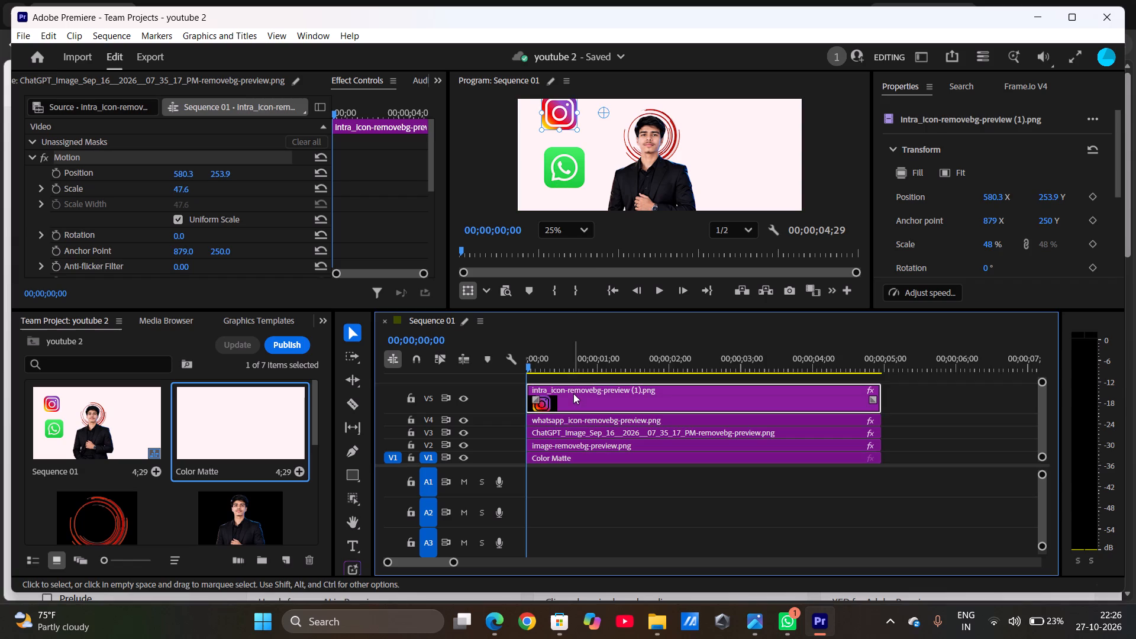
click(567, 106)
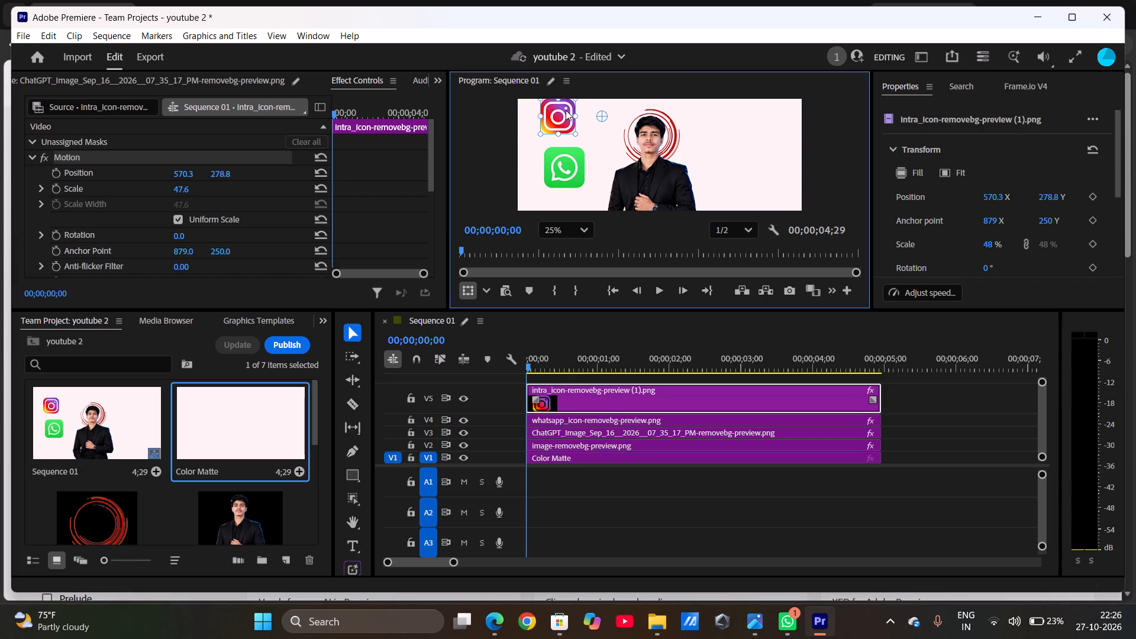
Shrink the Instagram icon uniformly to about 40.4% scale.
click(591, 232)
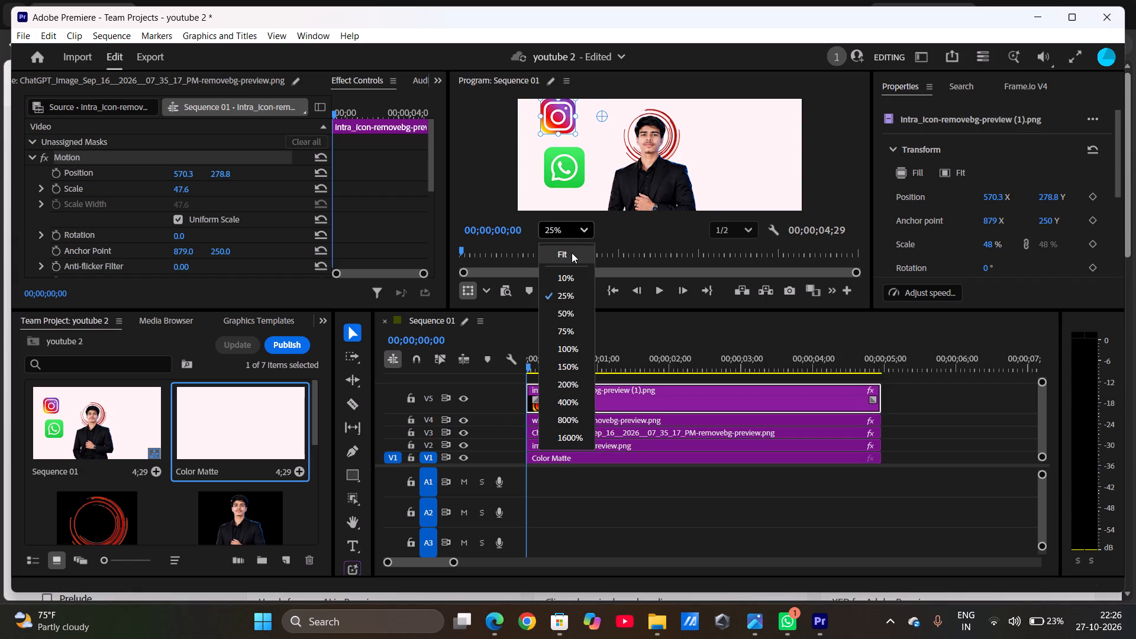
click(572, 253)
click(583, 124)
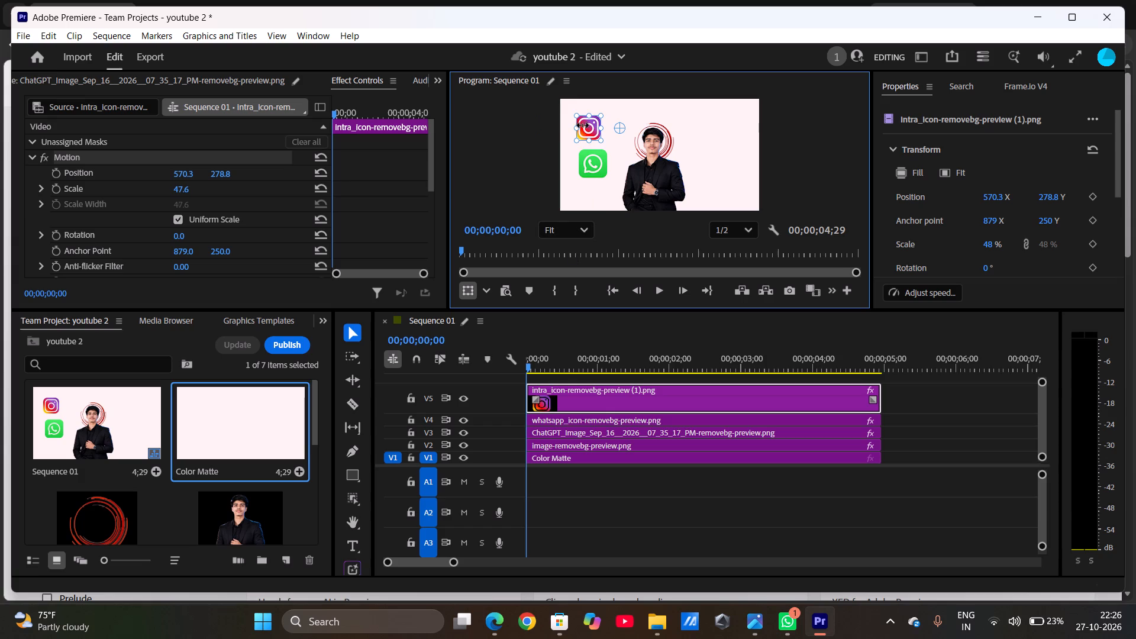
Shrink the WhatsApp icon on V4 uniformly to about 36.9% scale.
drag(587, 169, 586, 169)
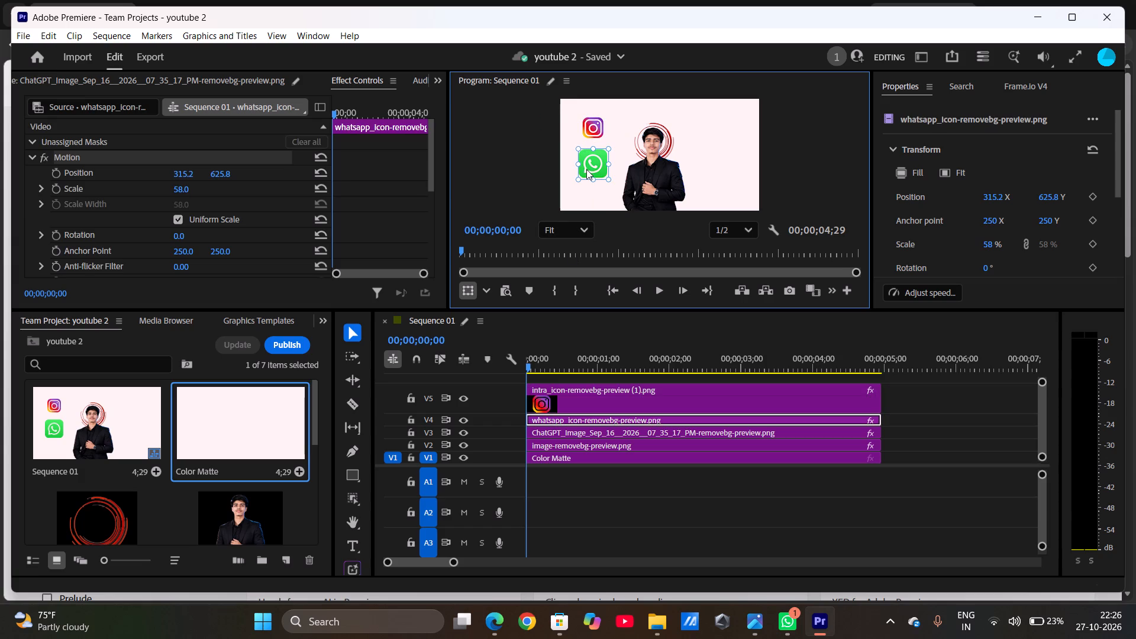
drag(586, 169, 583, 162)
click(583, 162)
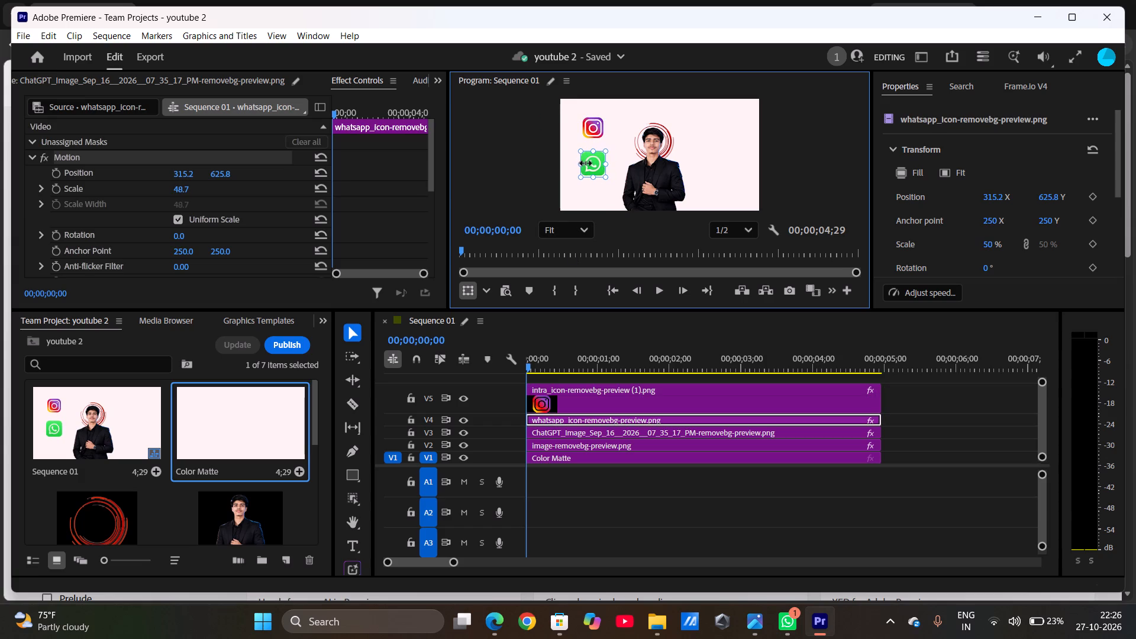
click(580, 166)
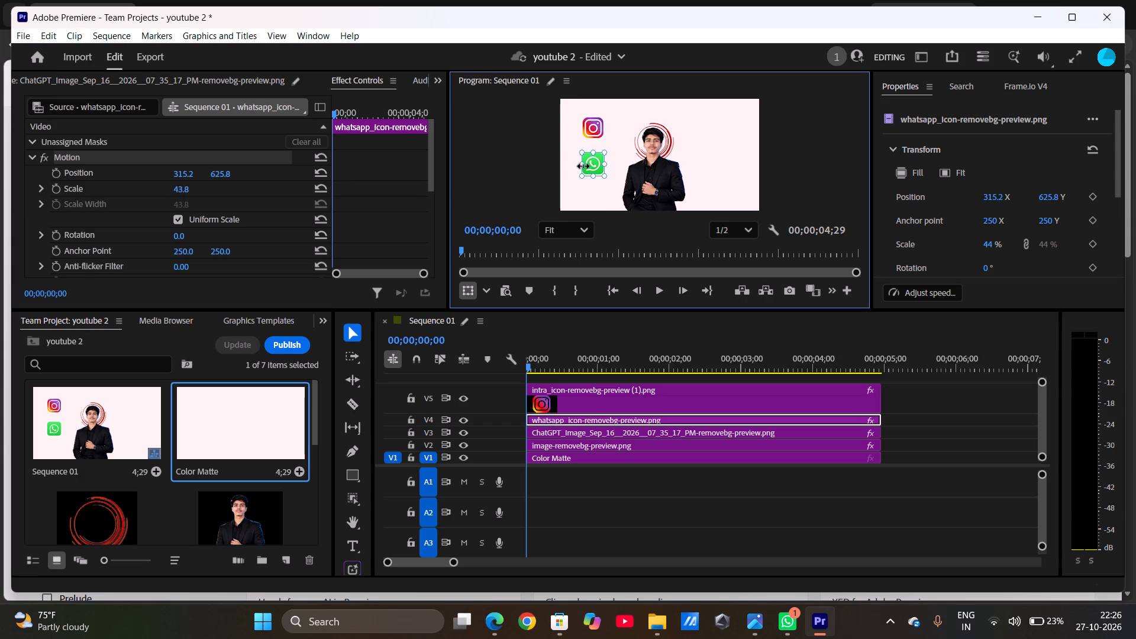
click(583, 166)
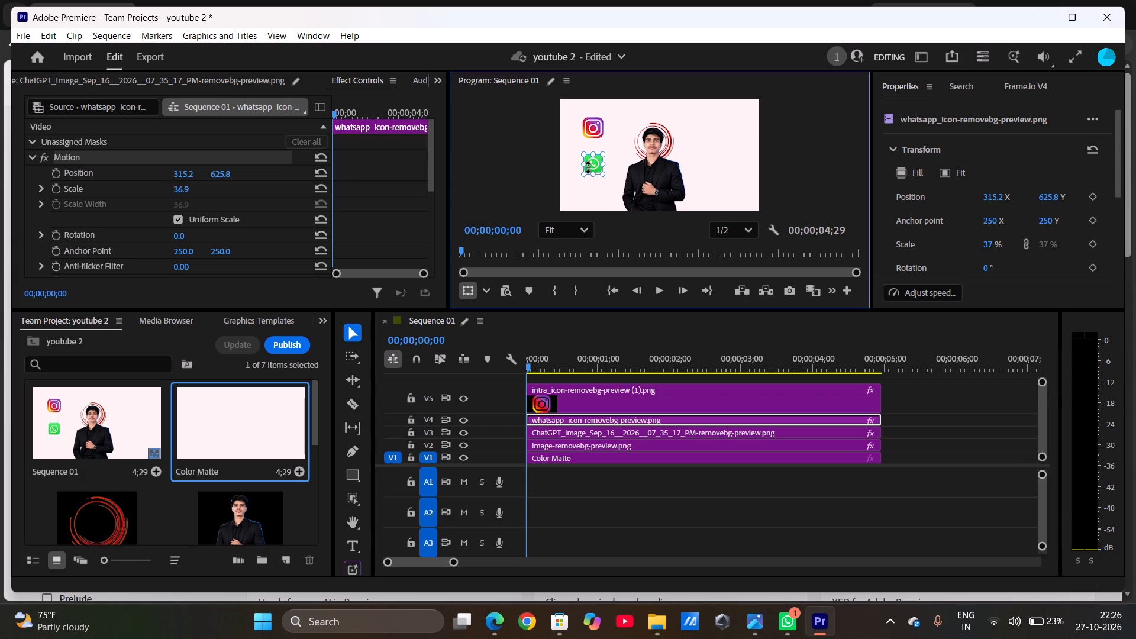
Reposition the Instagram icon to about 520.1, 314.6.
drag(594, 130, 591, 132)
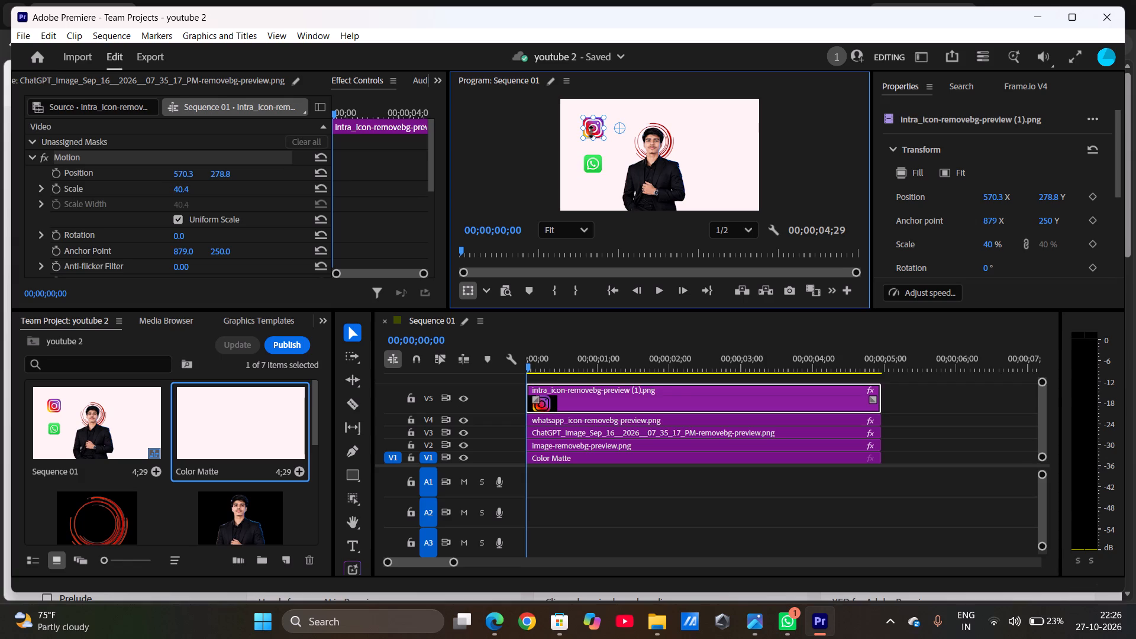
drag(591, 132, 588, 141)
click(593, 127)
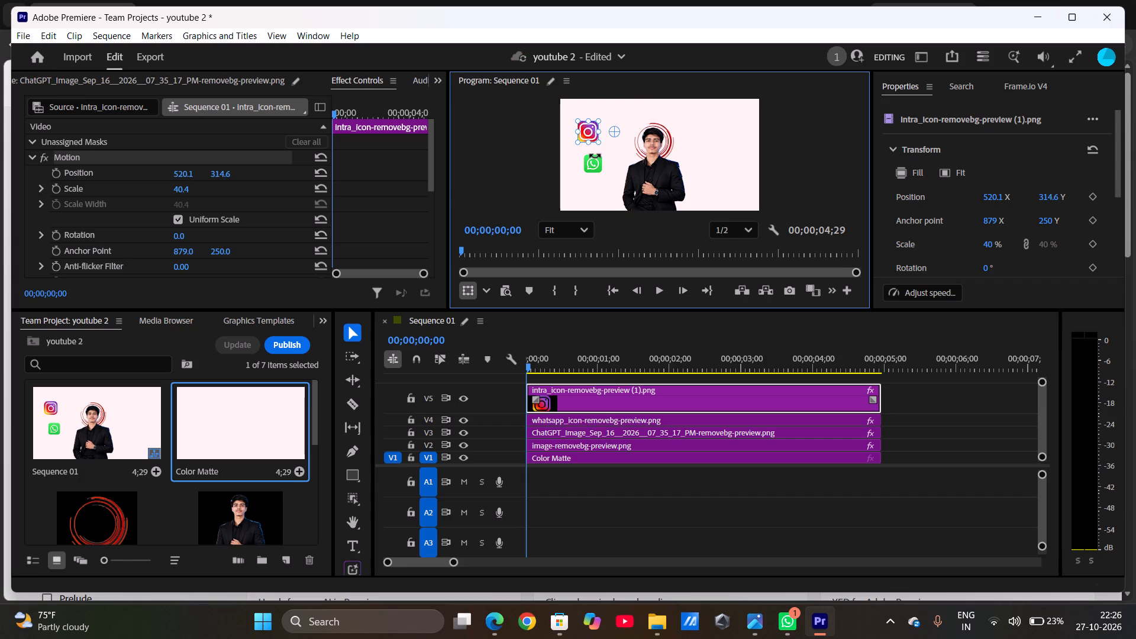
Rotate the Instagram icon slightly clockwise around its anchor point.
drag(592, 160, 584, 161)
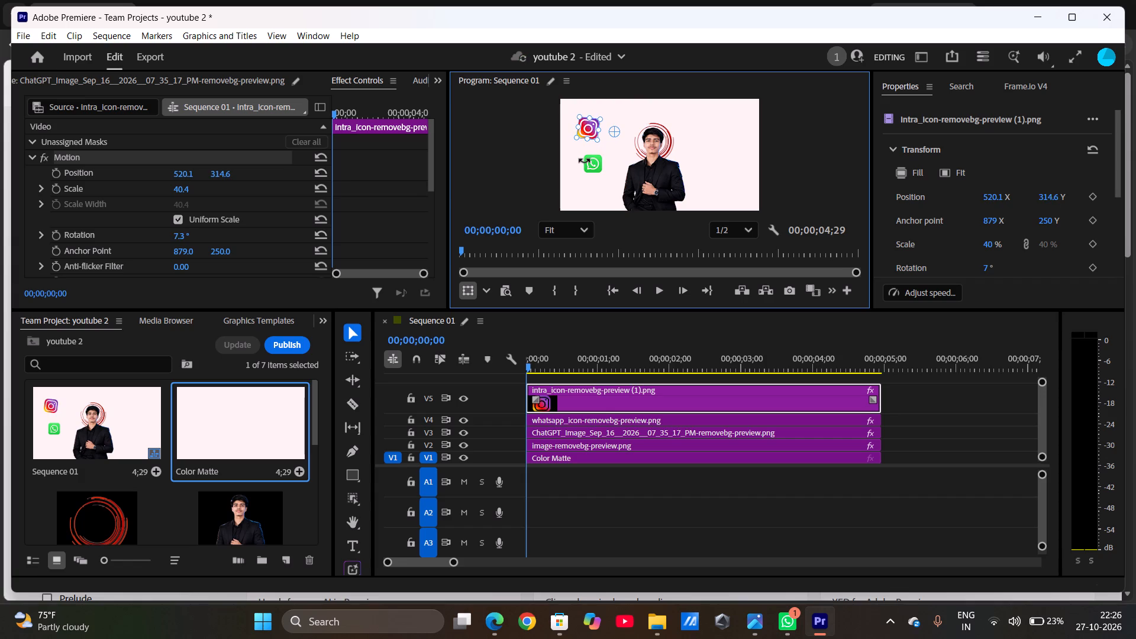
drag(584, 161, 581, 159)
Adjust the WhatsApp icon's size on V4 uniformly to about 44.3% scale.
drag(589, 163, 577, 166)
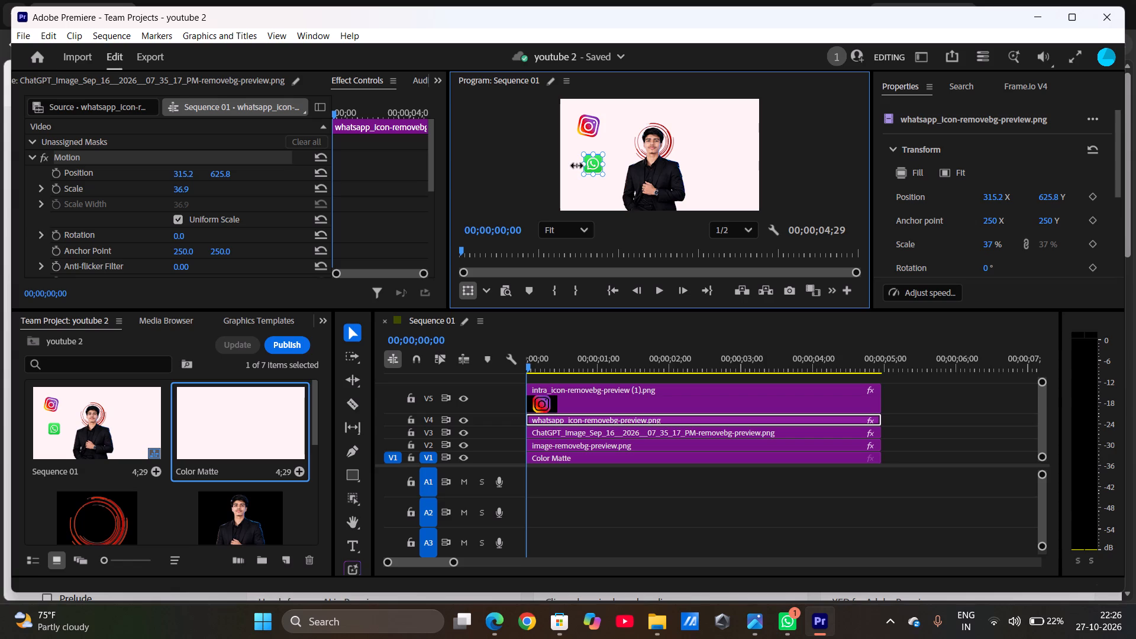
drag(593, 169, 591, 174)
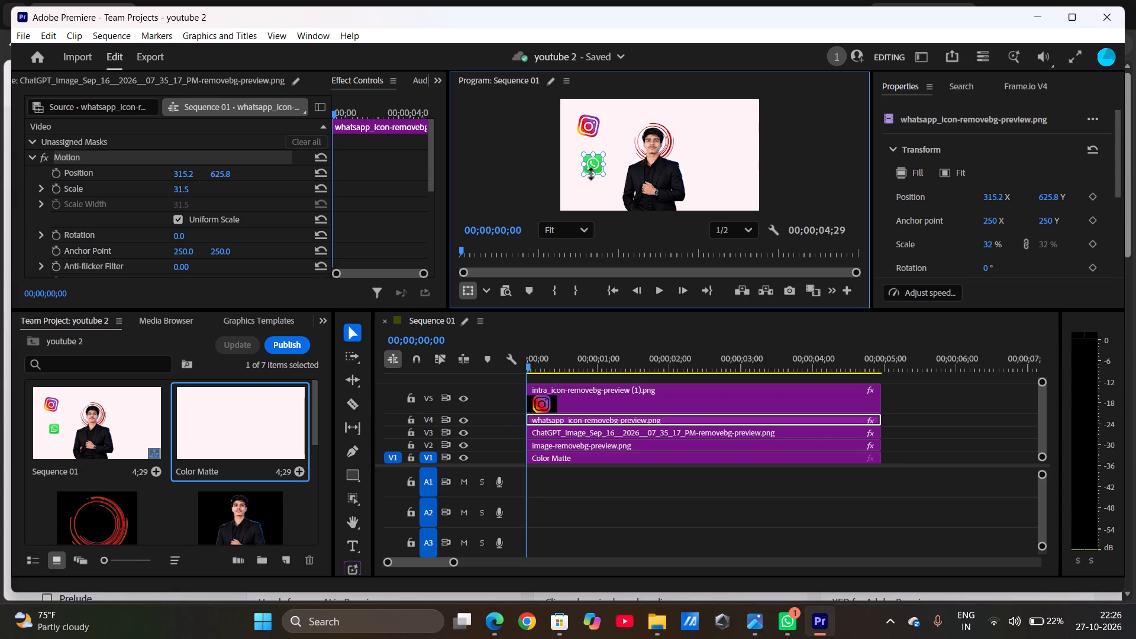
drag(591, 174, 597, 176)
drag(595, 164, 575, 164)
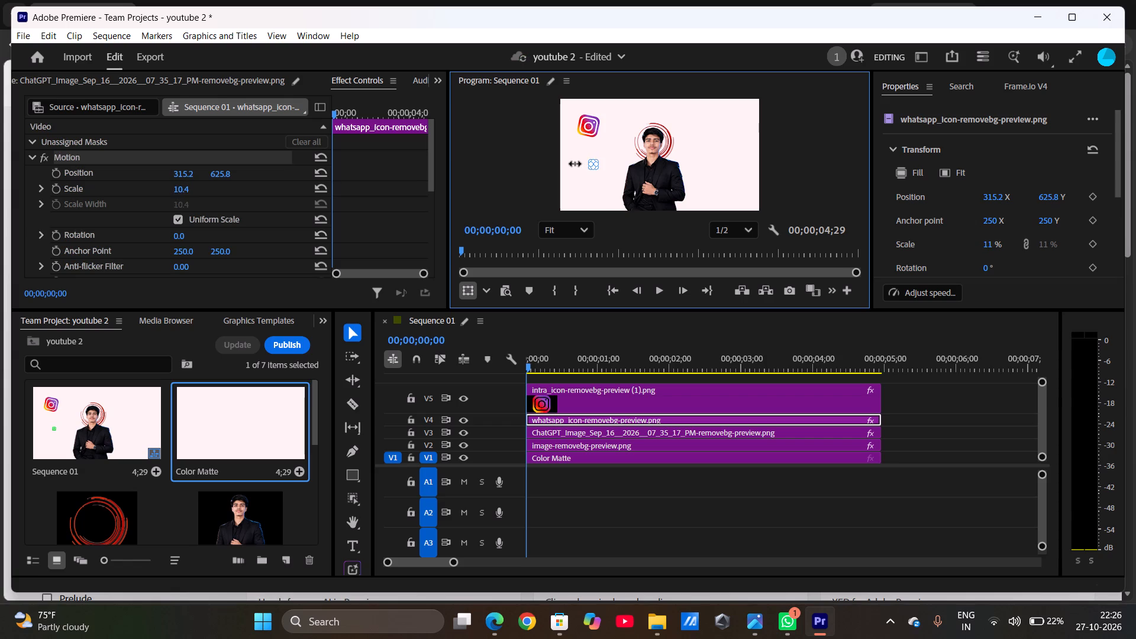
drag(575, 164, 602, 178)
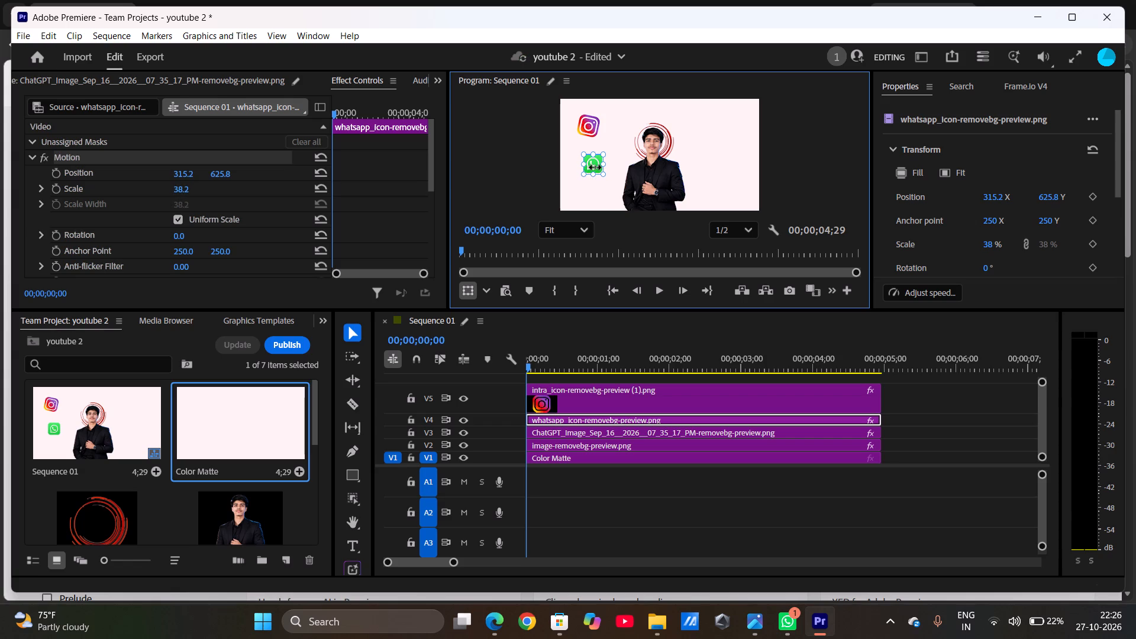
click(592, 163)
drag(592, 163, 588, 163)
drag(588, 163, 588, 150)
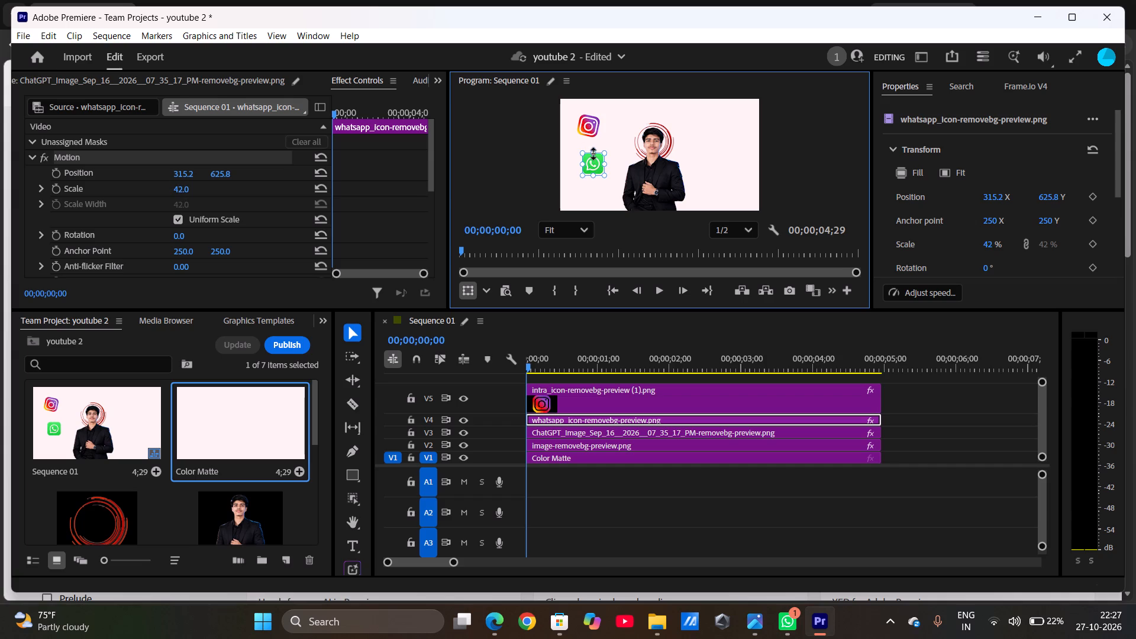
drag(590, 171, 596, 173)
drag(596, 173, 598, 173)
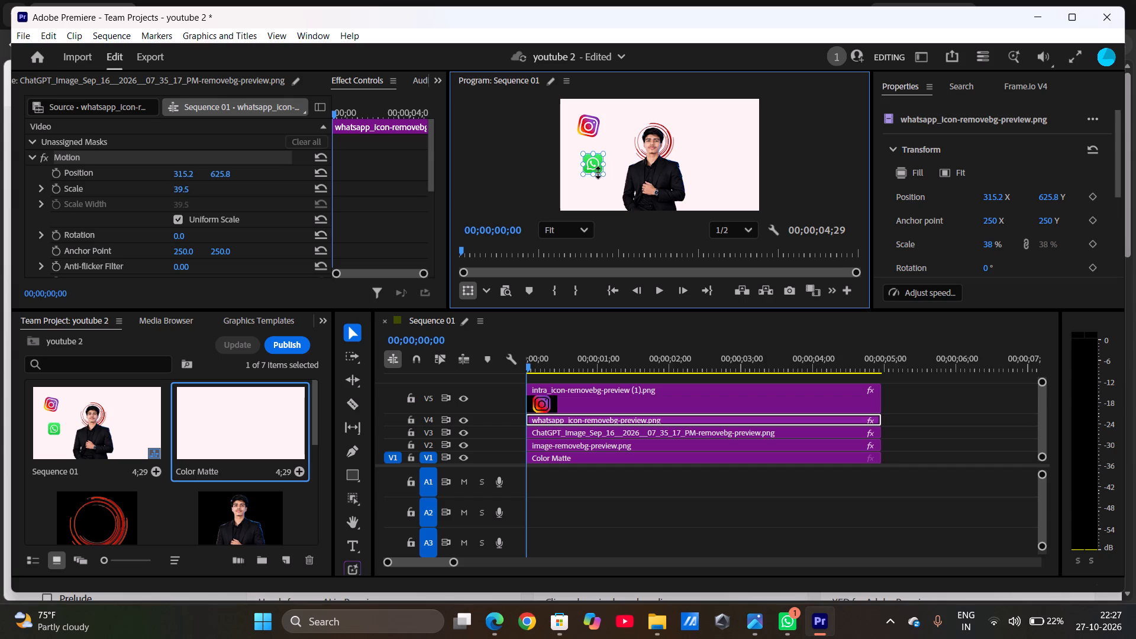
drag(598, 173, 603, 176)
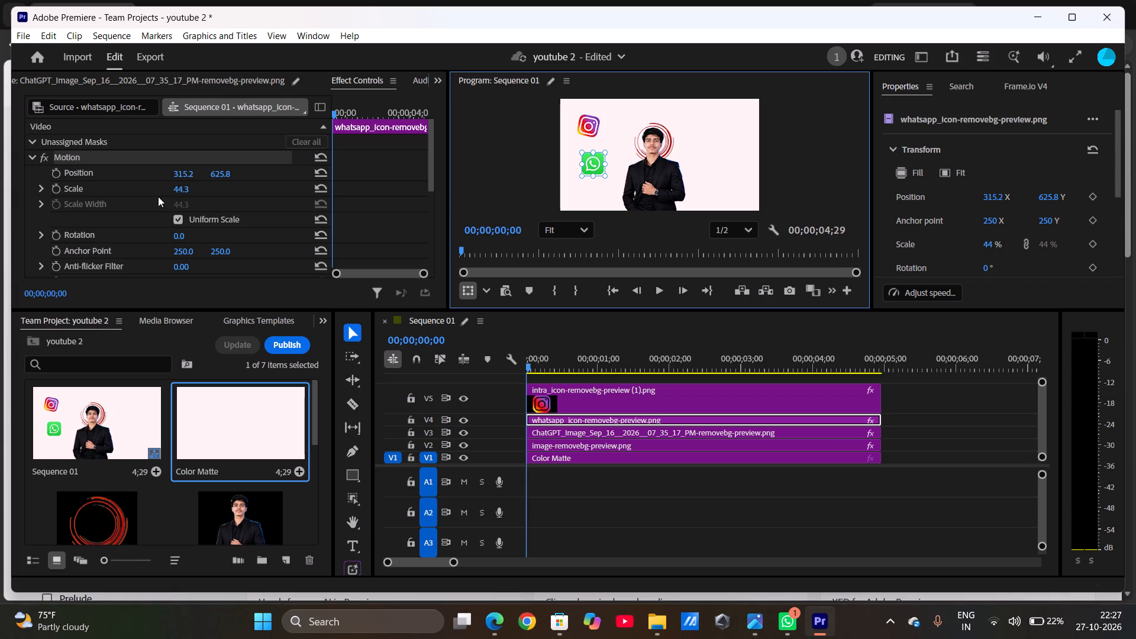
Set the WhatsApp icon's rotation to -22°.
click(164, 240)
click(179, 237)
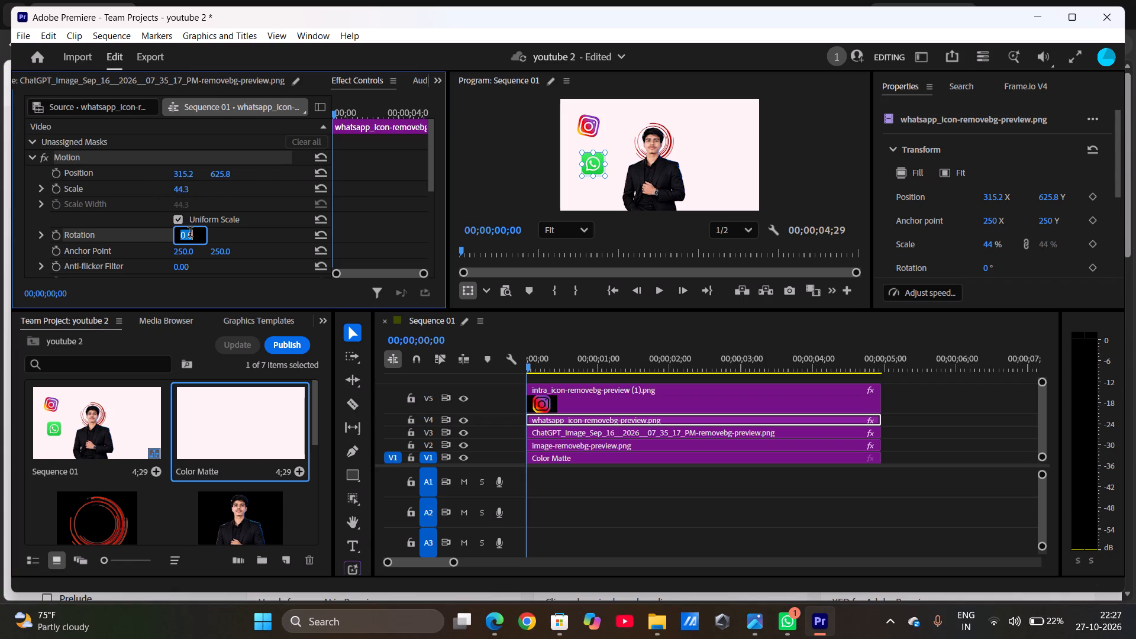
click(190, 233)
click(175, 238)
click(241, 236)
drag(181, 237, 190, 244)
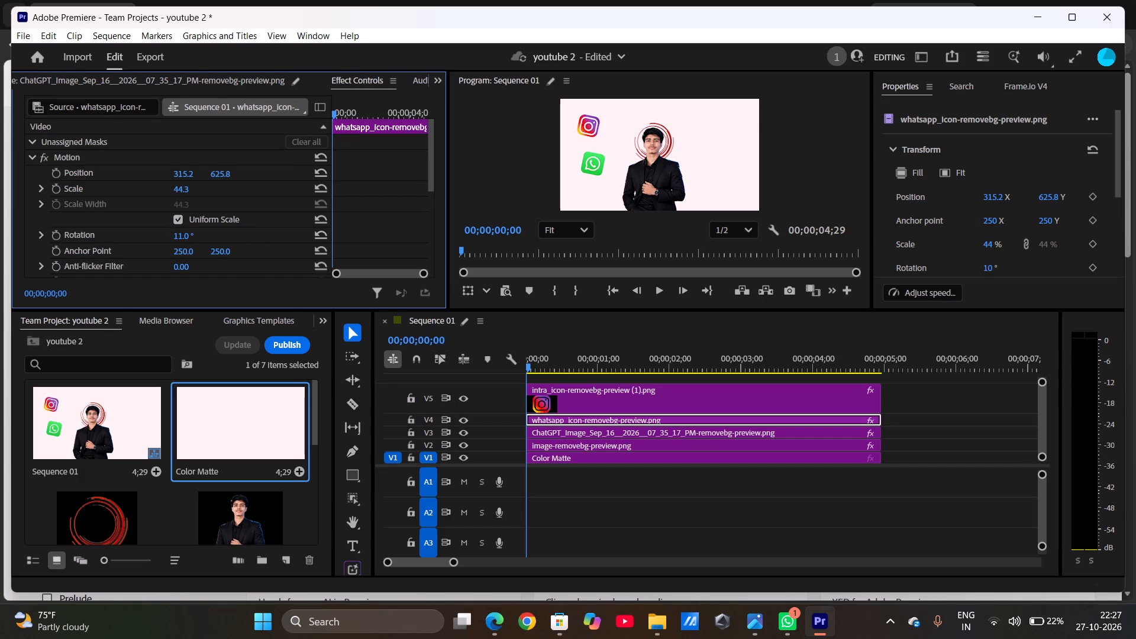
drag(190, 244, 164, 239)
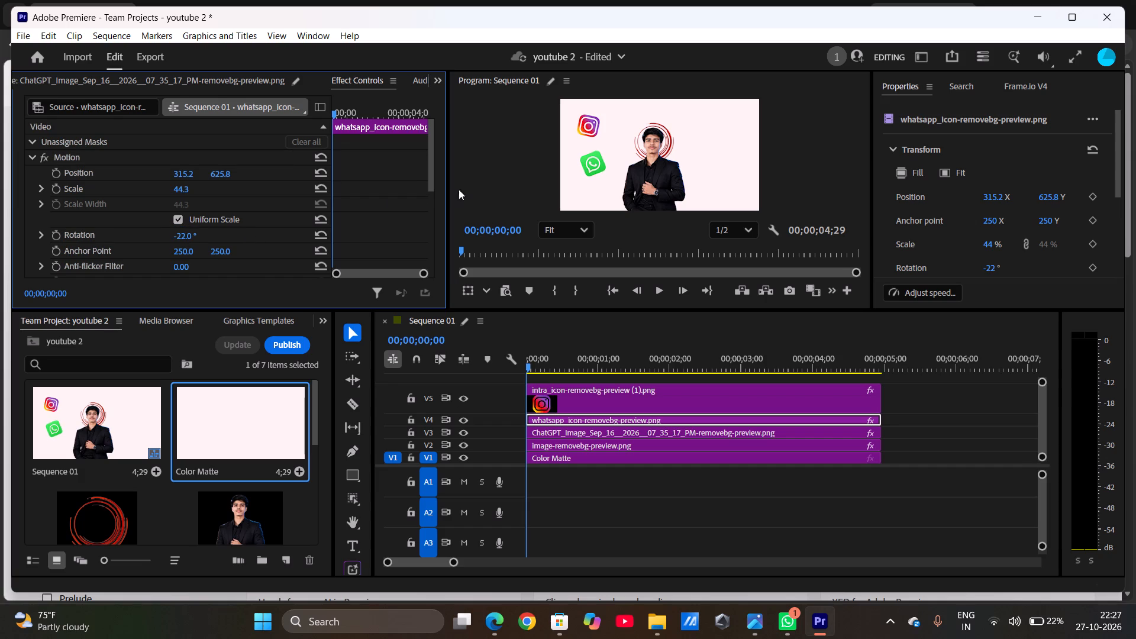
Set the WhatsApp icon's horizontal anchor point value to 238.
click(602, 164)
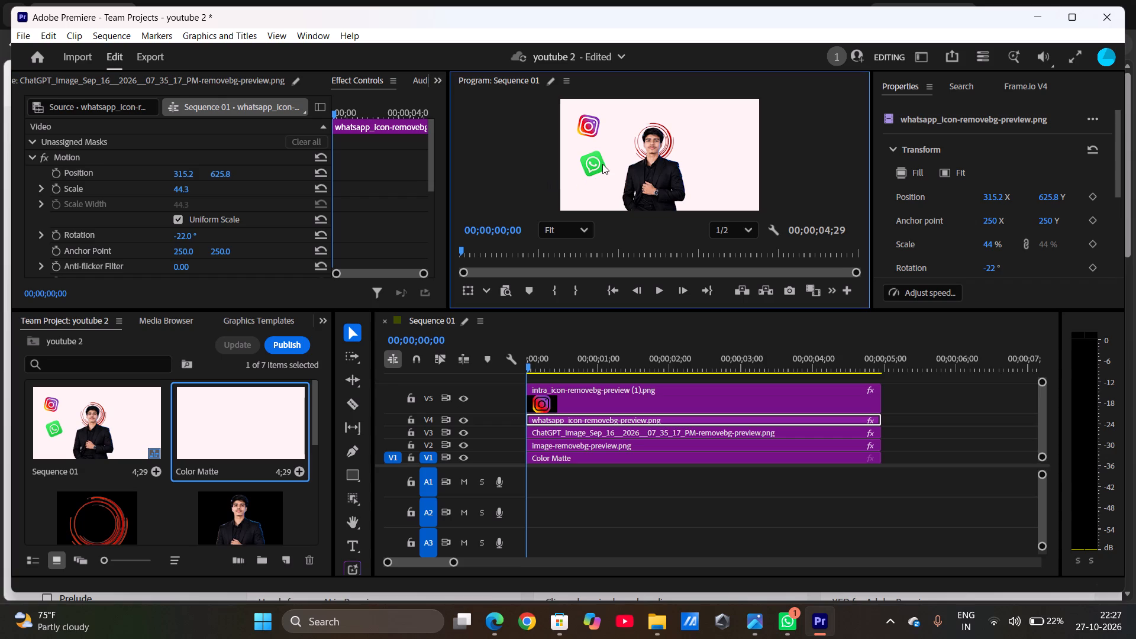
click(593, 163)
click(237, 172)
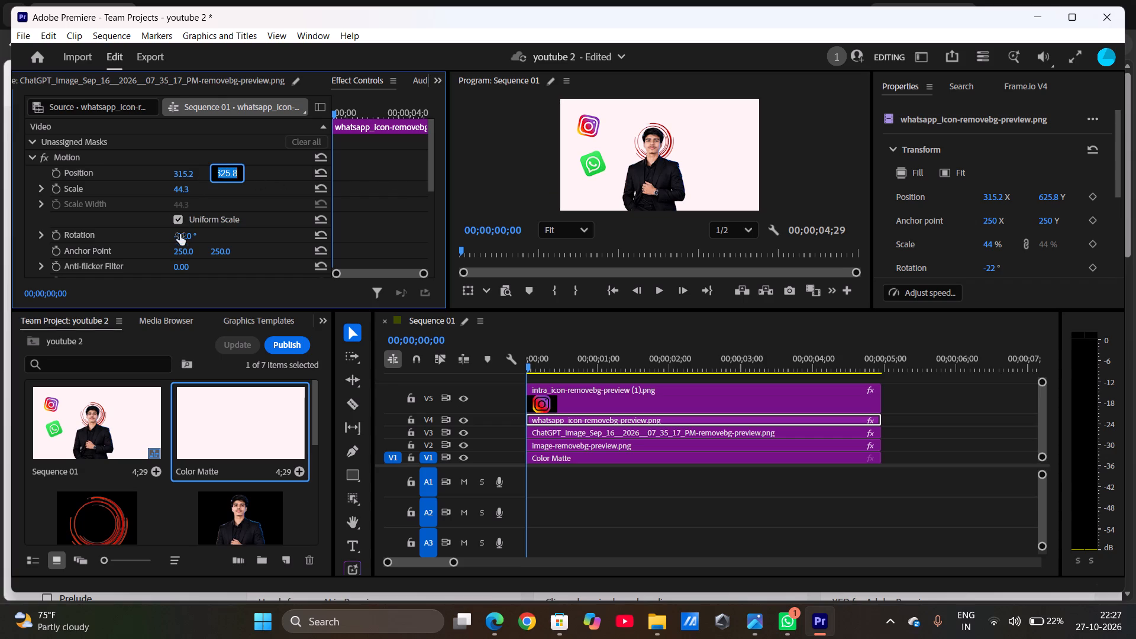
click(177, 249)
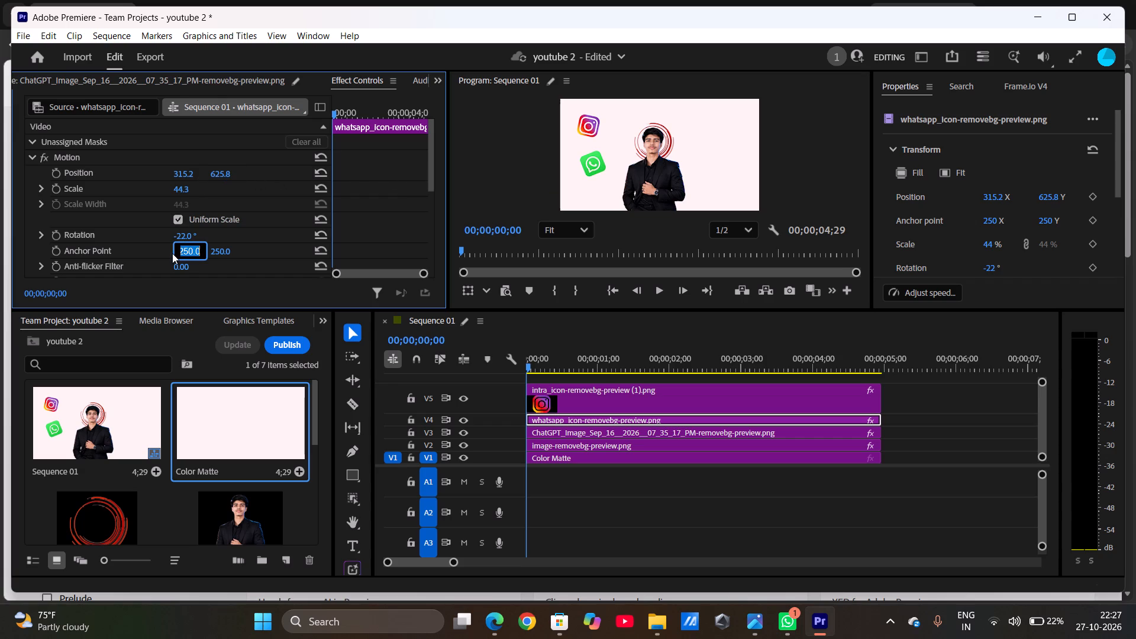
click(172, 253)
drag(182, 251, 177, 253)
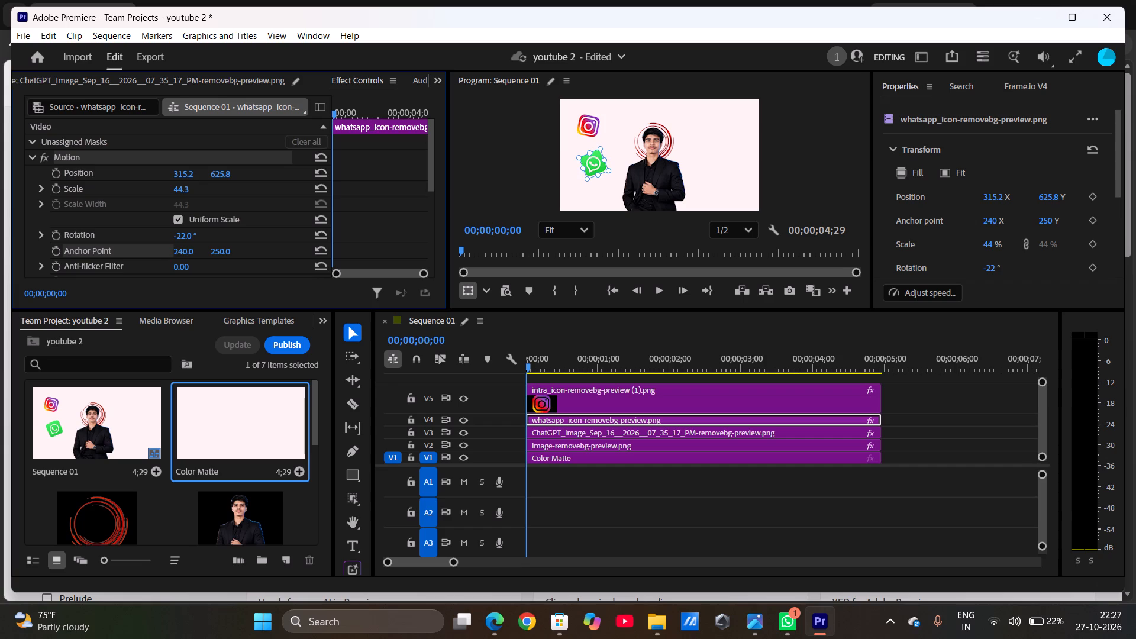
drag(177, 253, 174, 253)
Reposition the tilted WhatsApp icon below the Instagram icon, at about 265.1, 661.6.
drag(593, 164, 590, 172)
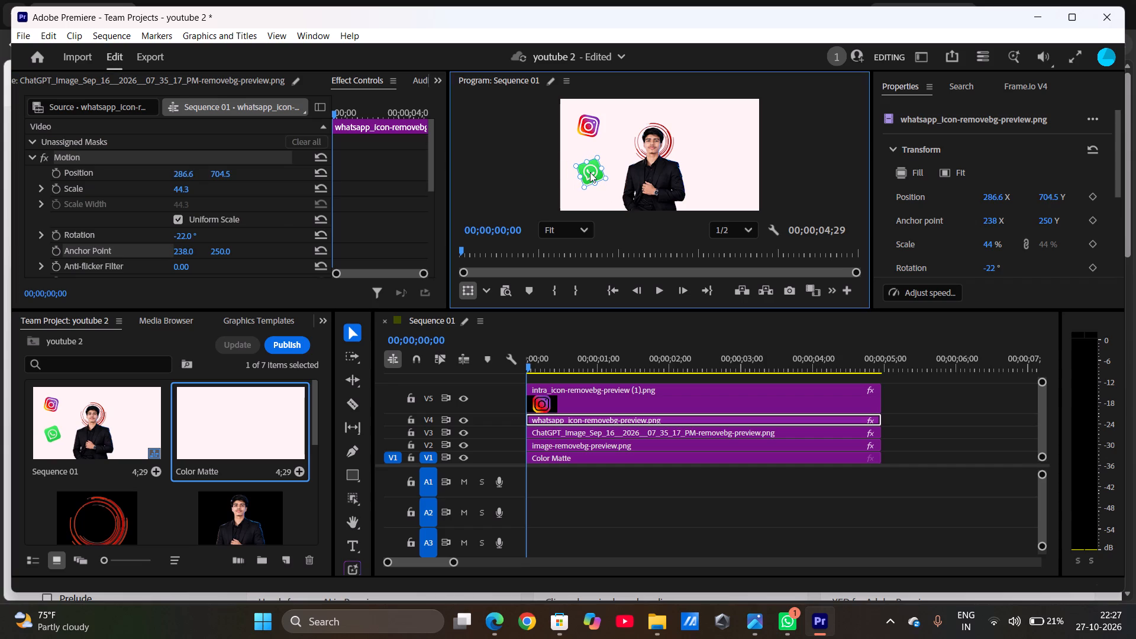
drag(590, 172, 588, 167)
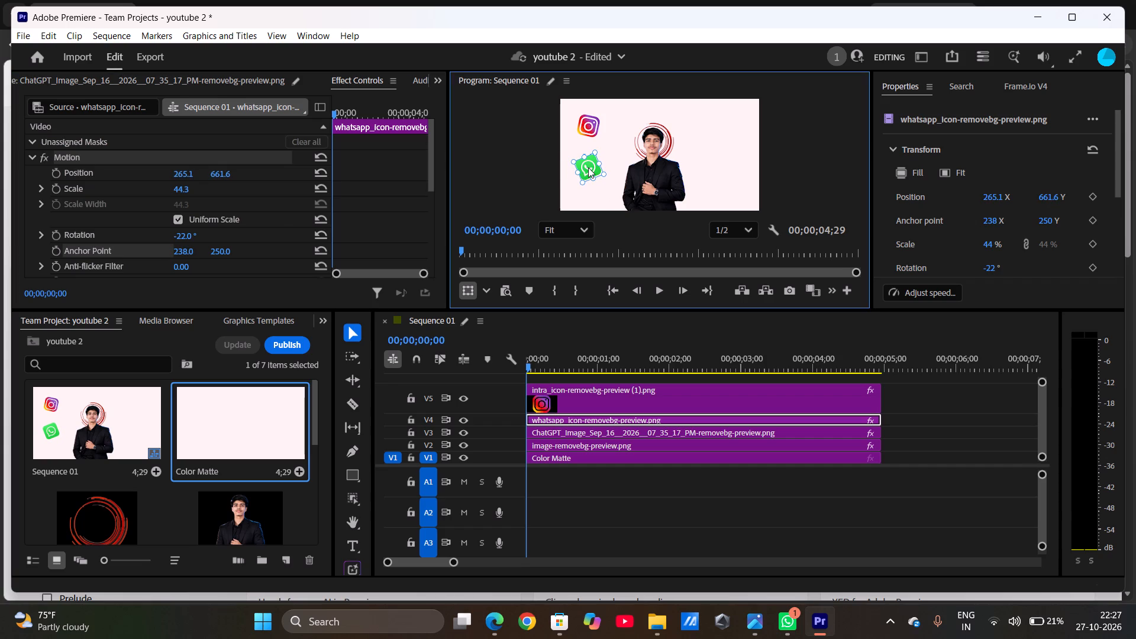
Nudge the tilted WhatsApp icon slightly outward and down, to about 243.6, 683.0.
drag(588, 167, 586, 170)
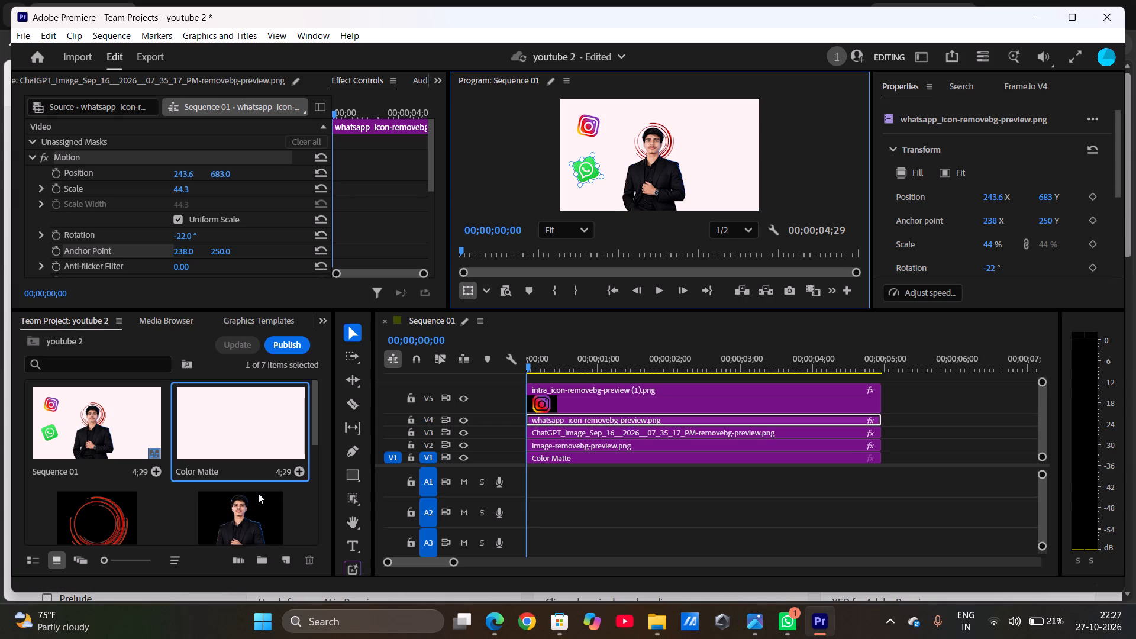
Select wifi 1.jpg in the project and open the Add Tracks settings for Sequence 01.
scroll(258, 493, down, 1)
click(113, 403)
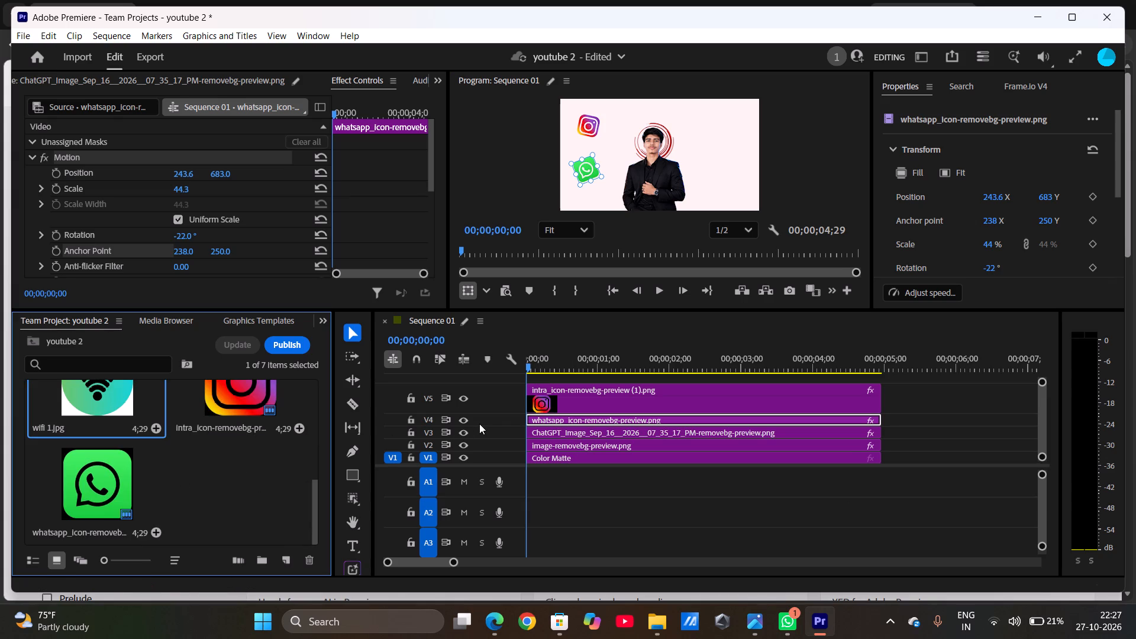
scroll(656, 424, up, 2)
drag(1041, 380, 1038, 365)
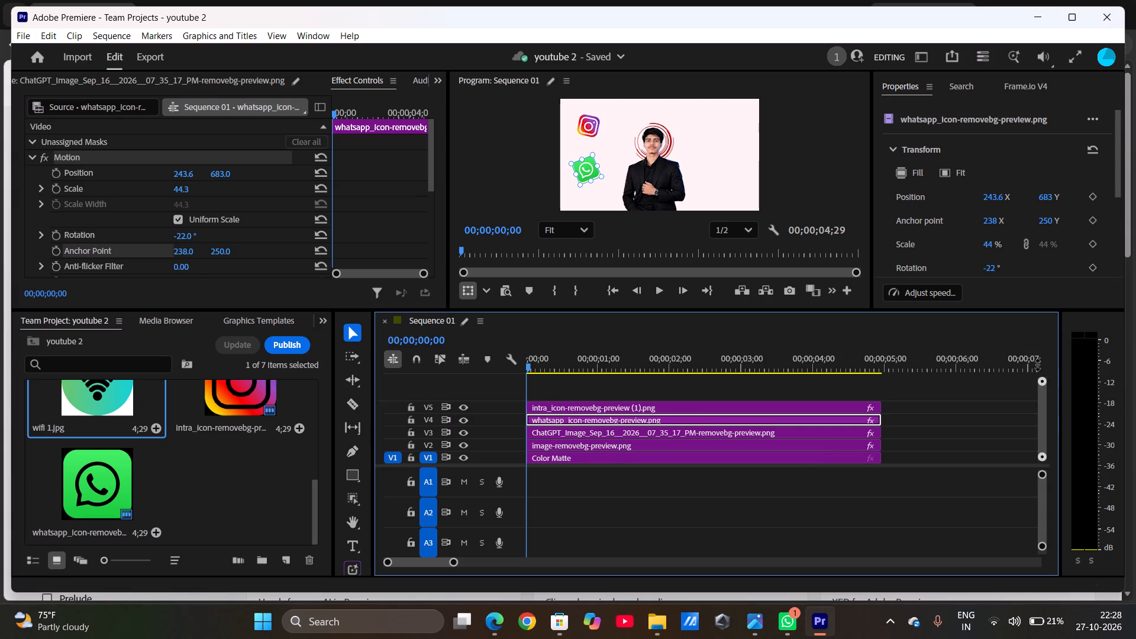
drag(1038, 365, 1038, 366)
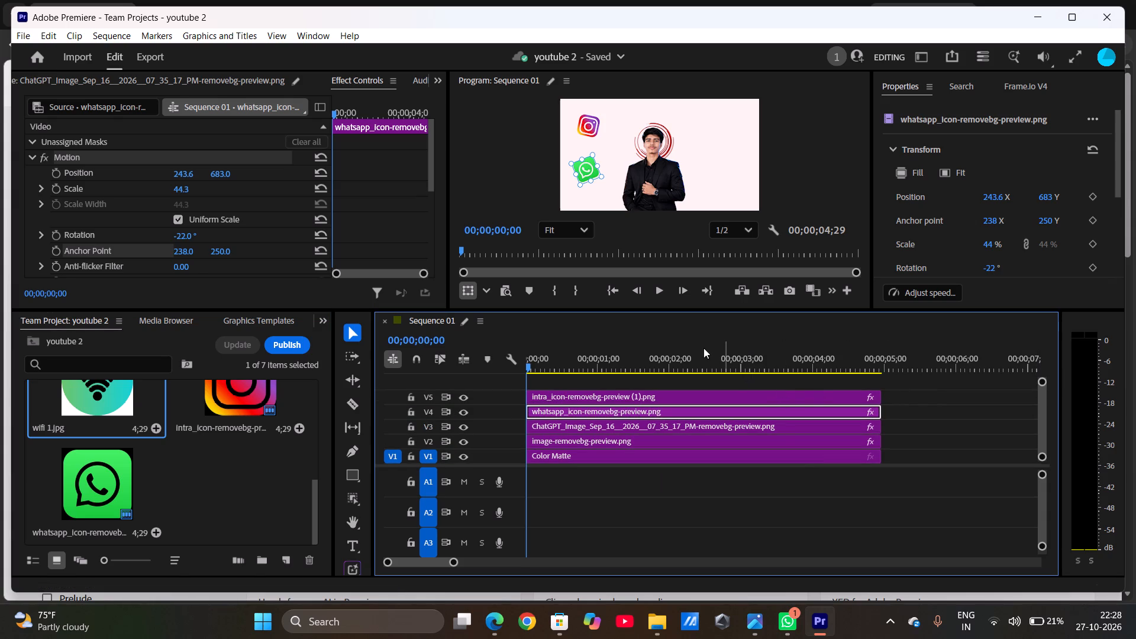
right_click(586, 315)
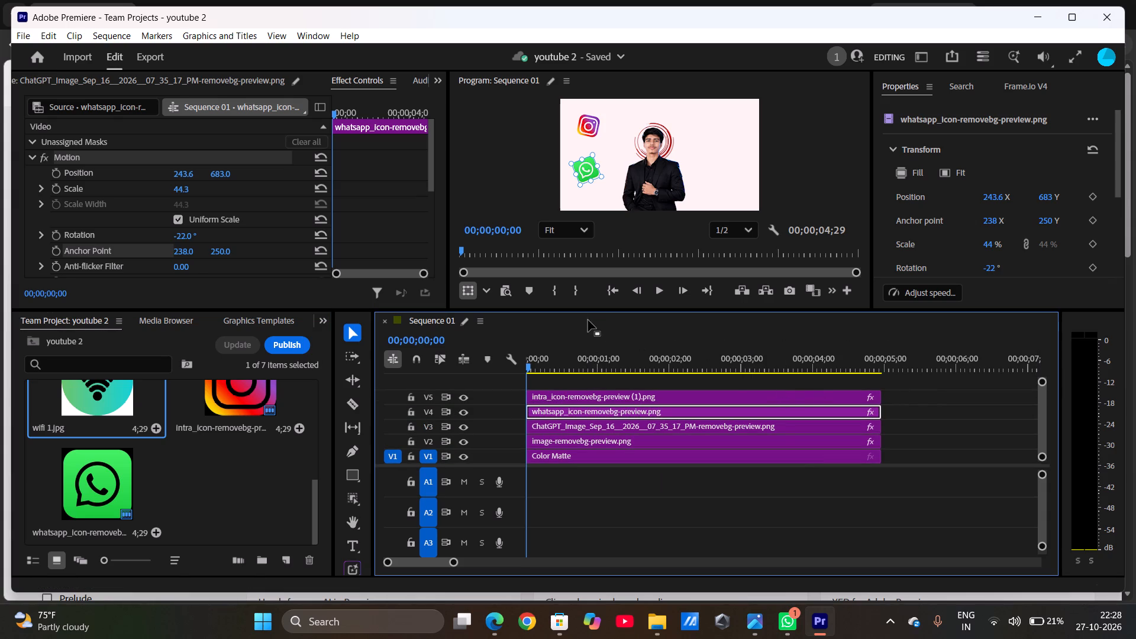
right_click(590, 333)
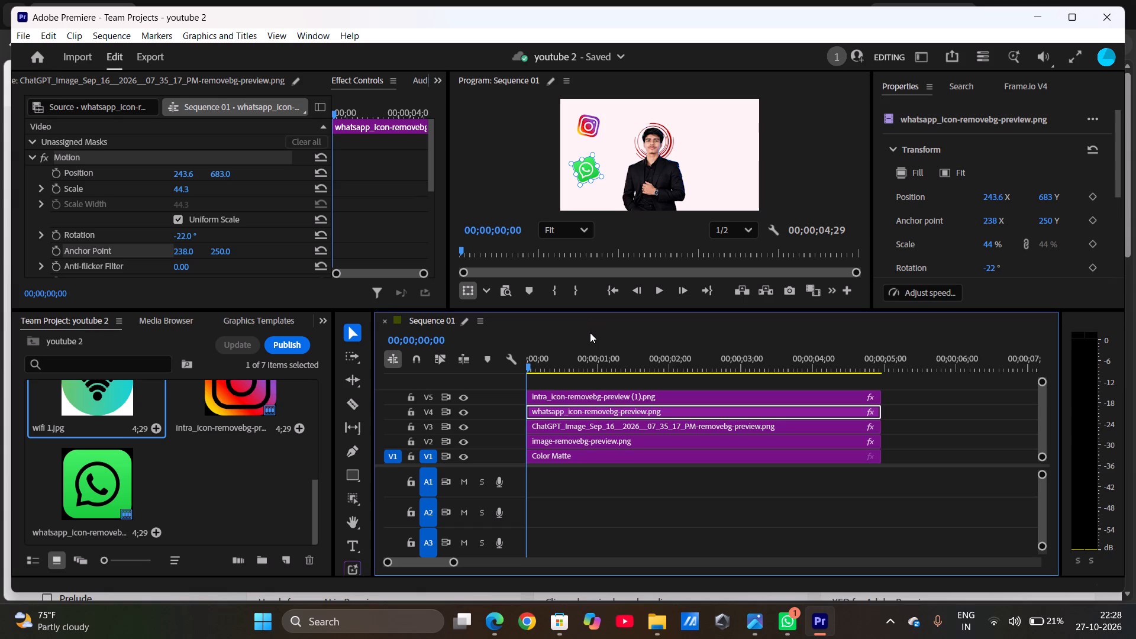
right_click(590, 333)
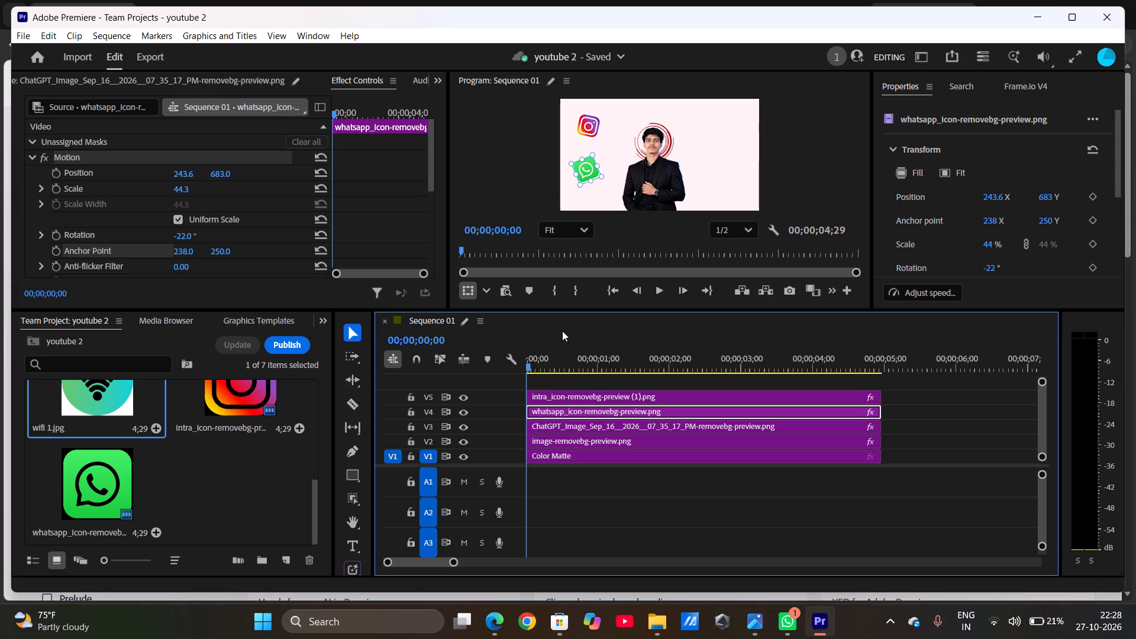
click(562, 331)
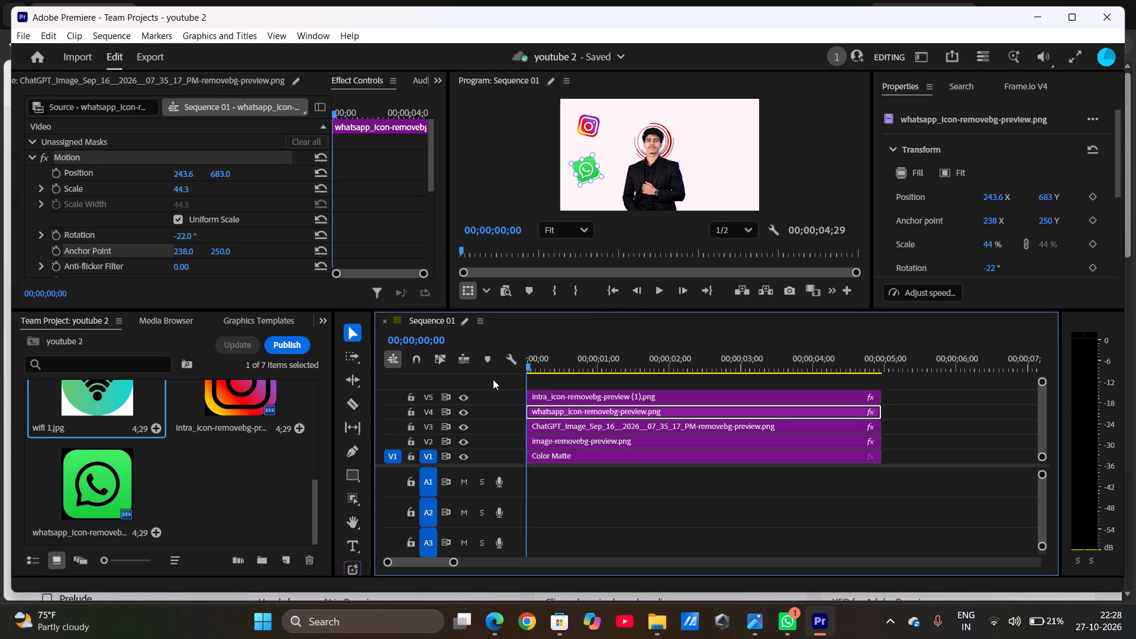
click(493, 379)
right_click(468, 383)
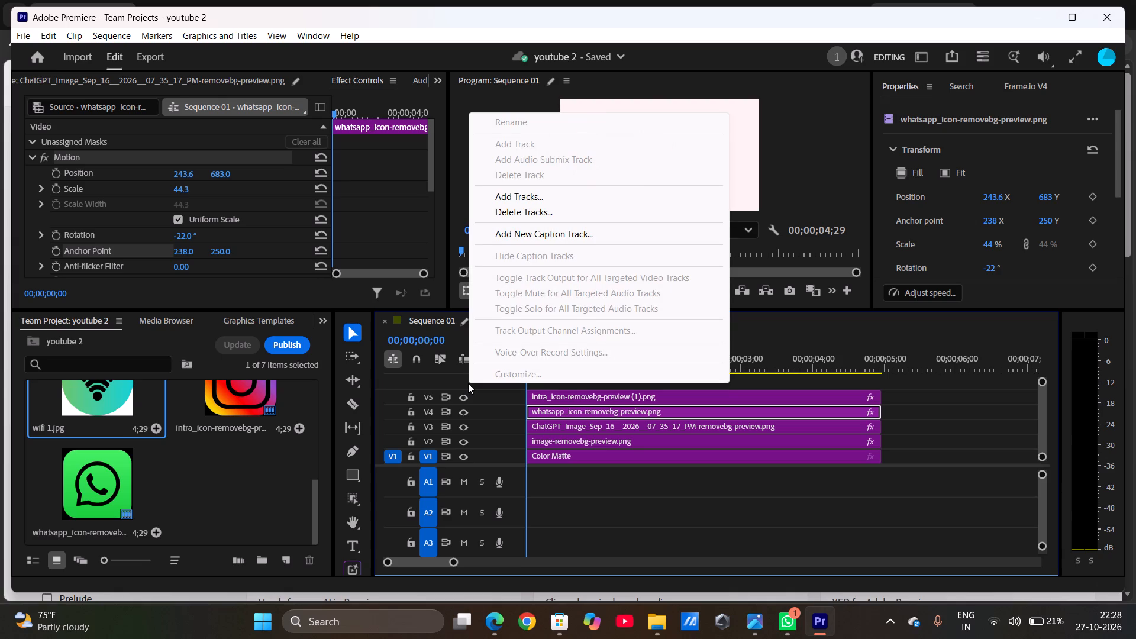
click(537, 203)
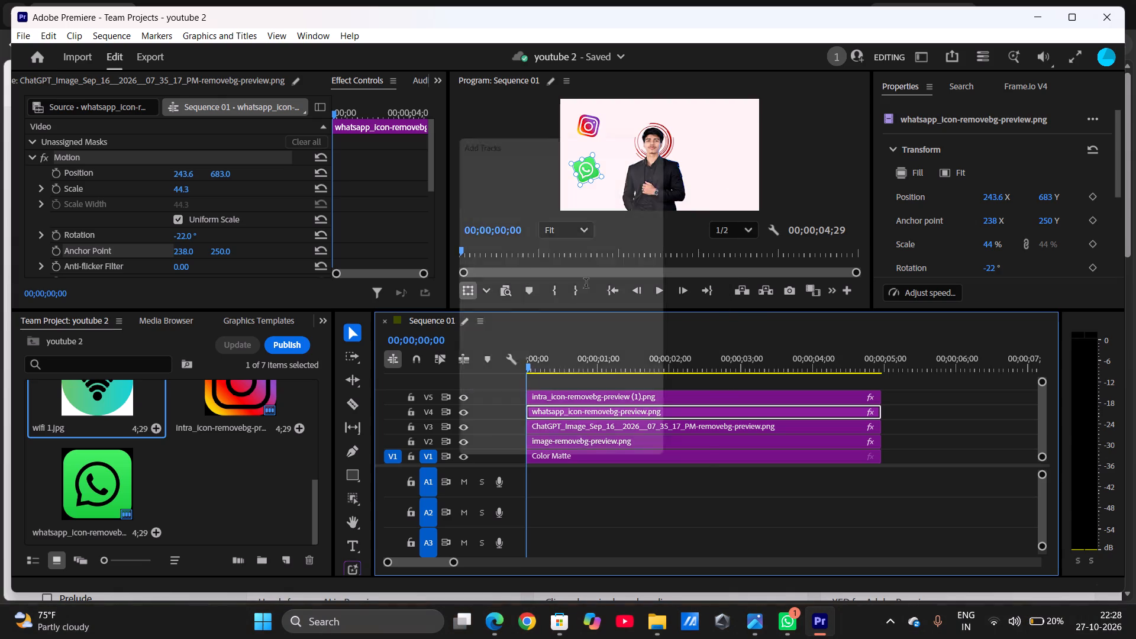
Add one video track after Video 5 and one audio track after Audio 5 to Sequence 01.
click(582, 285)
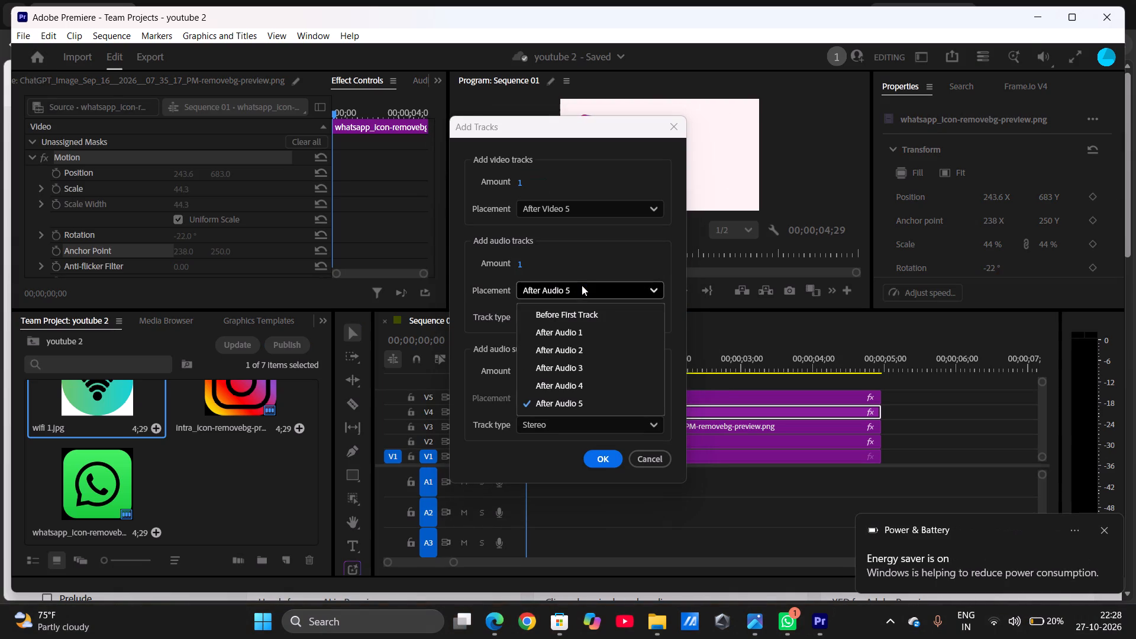
click(571, 404)
click(610, 461)
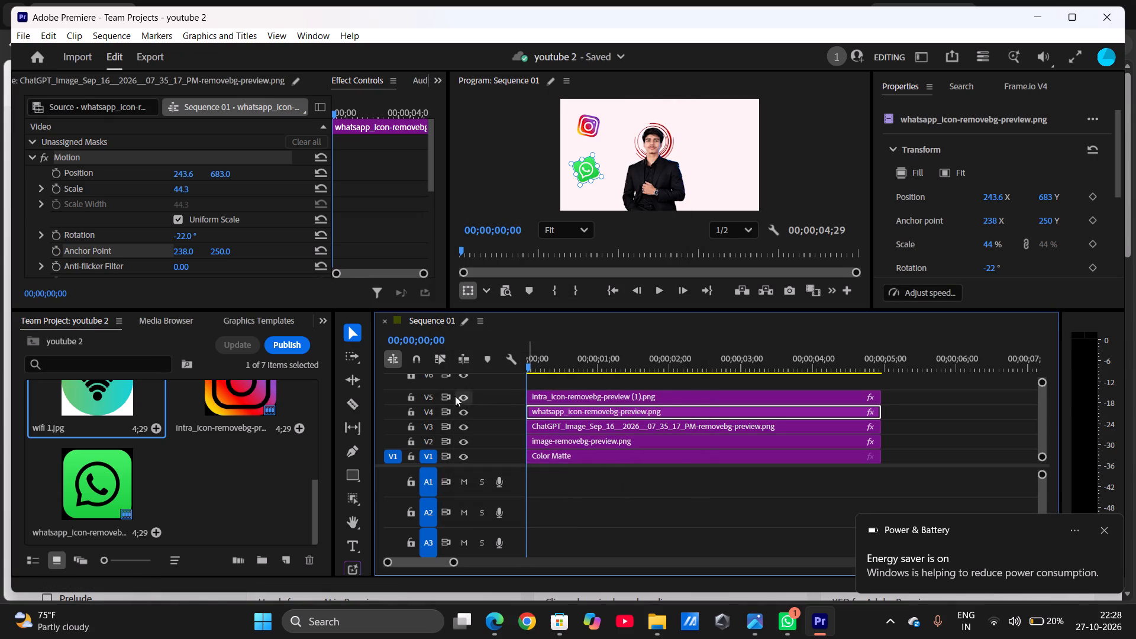
Place wifi 1.jpg on track V6 at the start of Sequence 01, above the Instagram icon clip, and select it.
drag(129, 408, 502, 382)
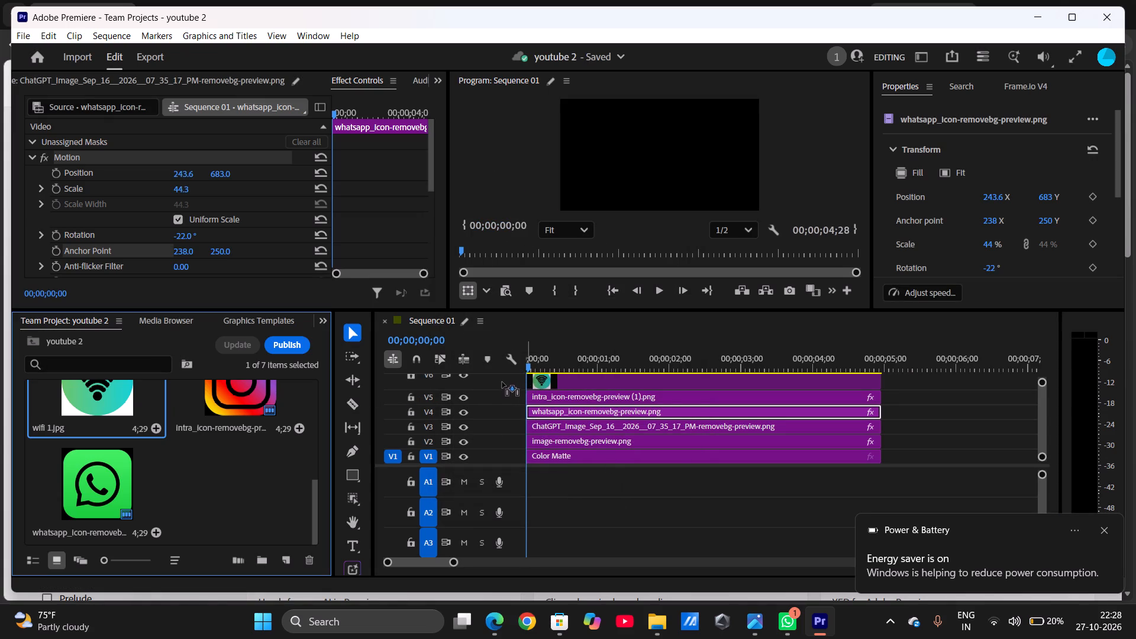
drag(502, 382, 483, 386)
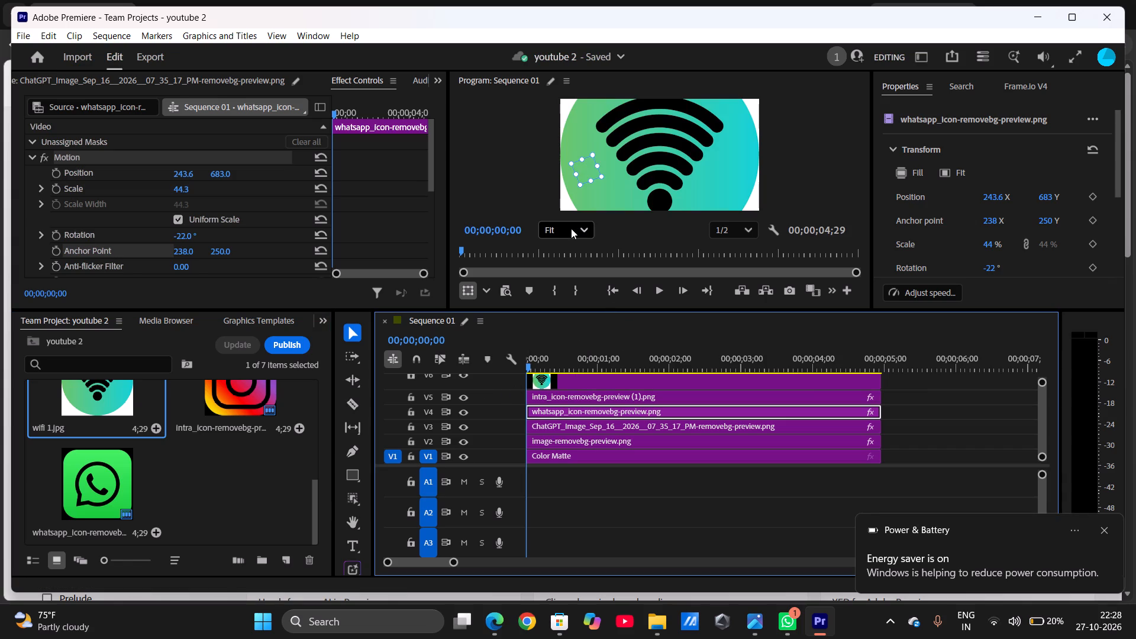
click(608, 379)
click(608, 379)
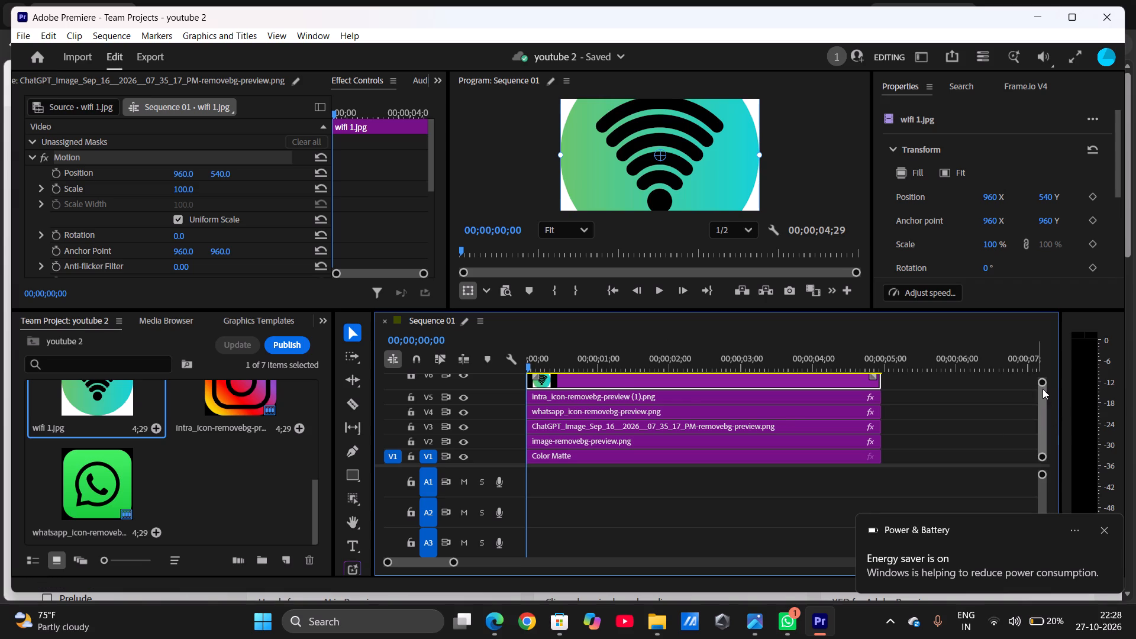
drag(1043, 385, 1042, 382)
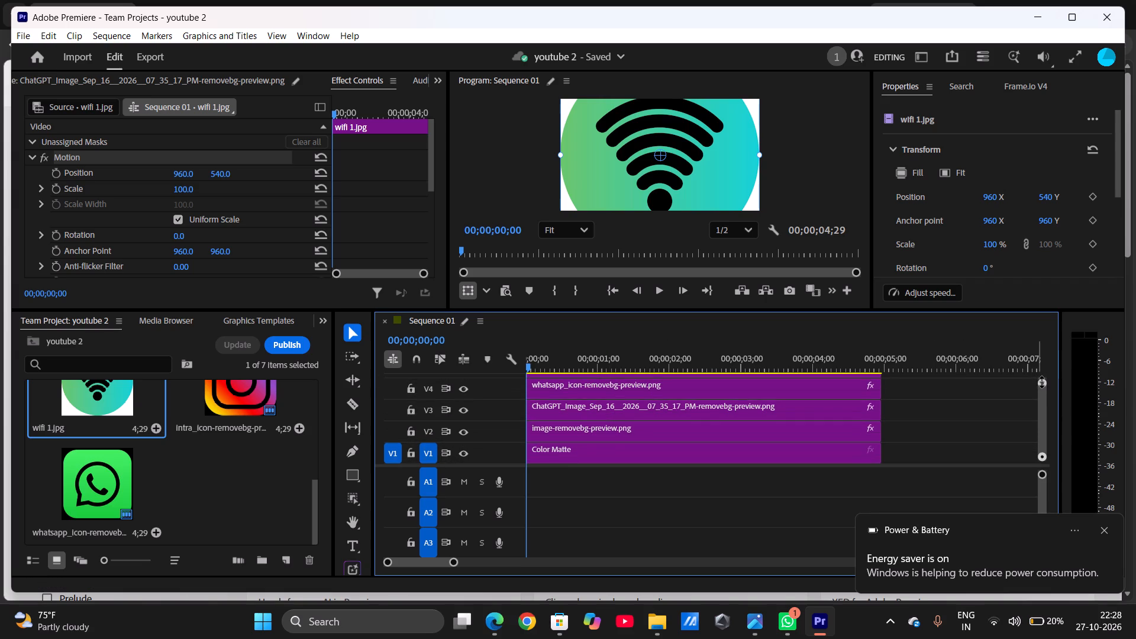
drag(1042, 382, 1034, 342)
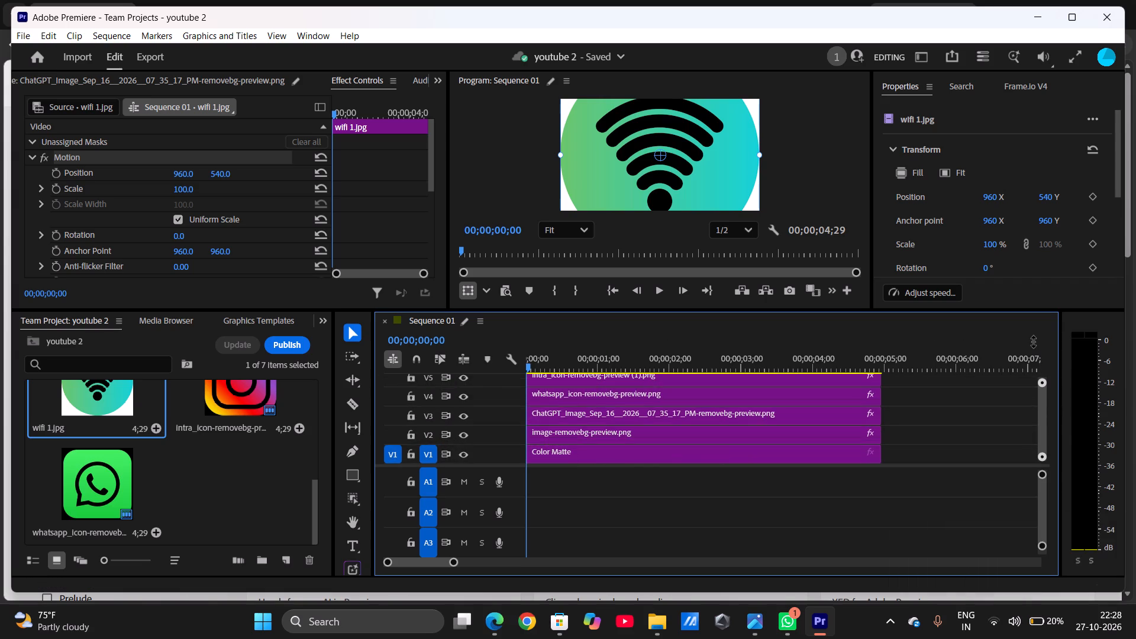
drag(1034, 342, 1031, 324)
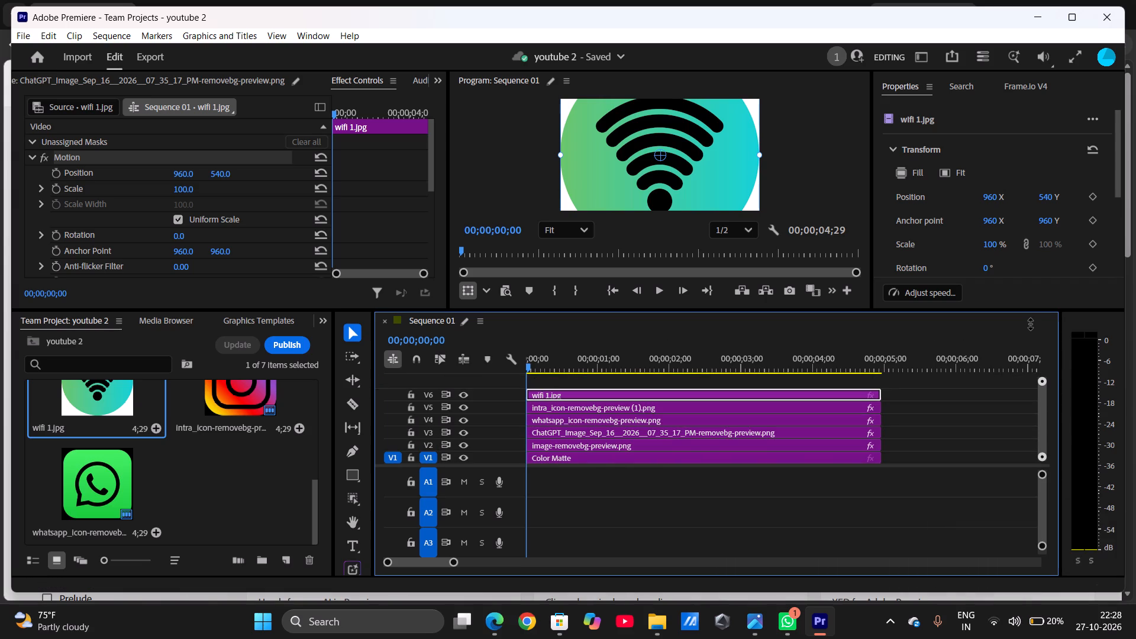
drag(1031, 324, 1029, 321)
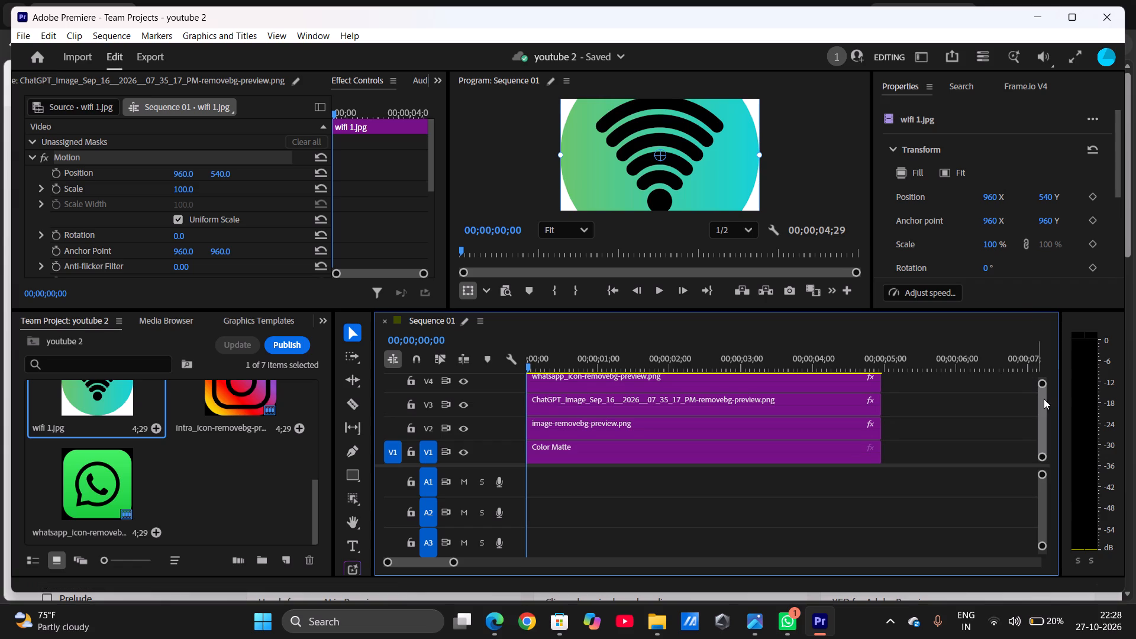
drag(1043, 382, 1042, 375)
click(743, 391)
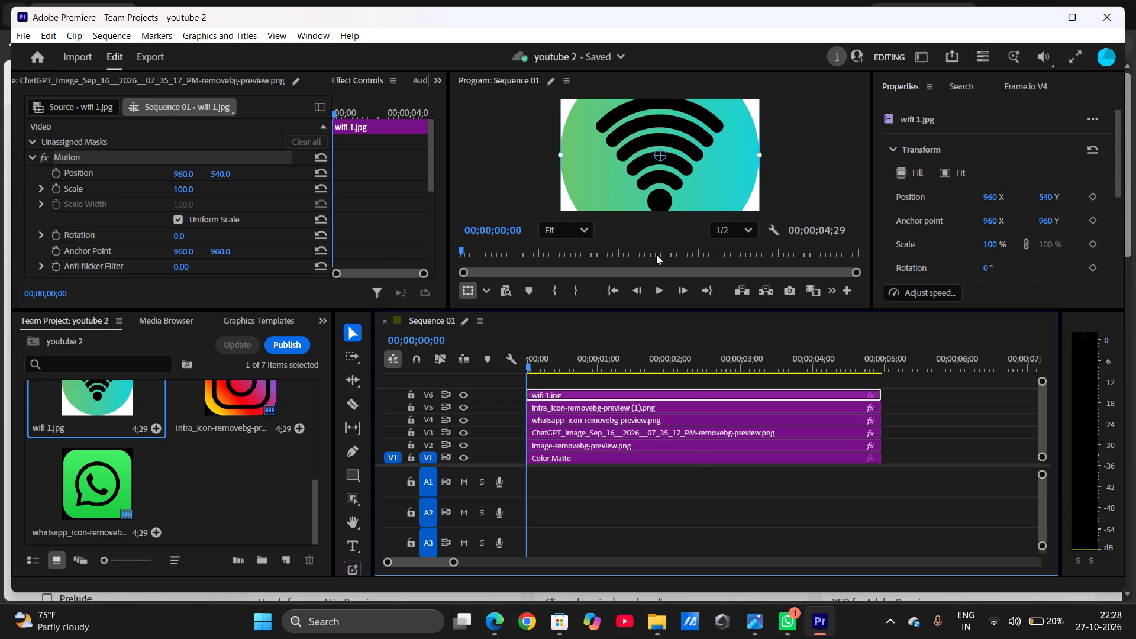
Preview the sequence with the wifi image by playing it from 00;00;02;09 for about a second.
drag(656, 254, 645, 248)
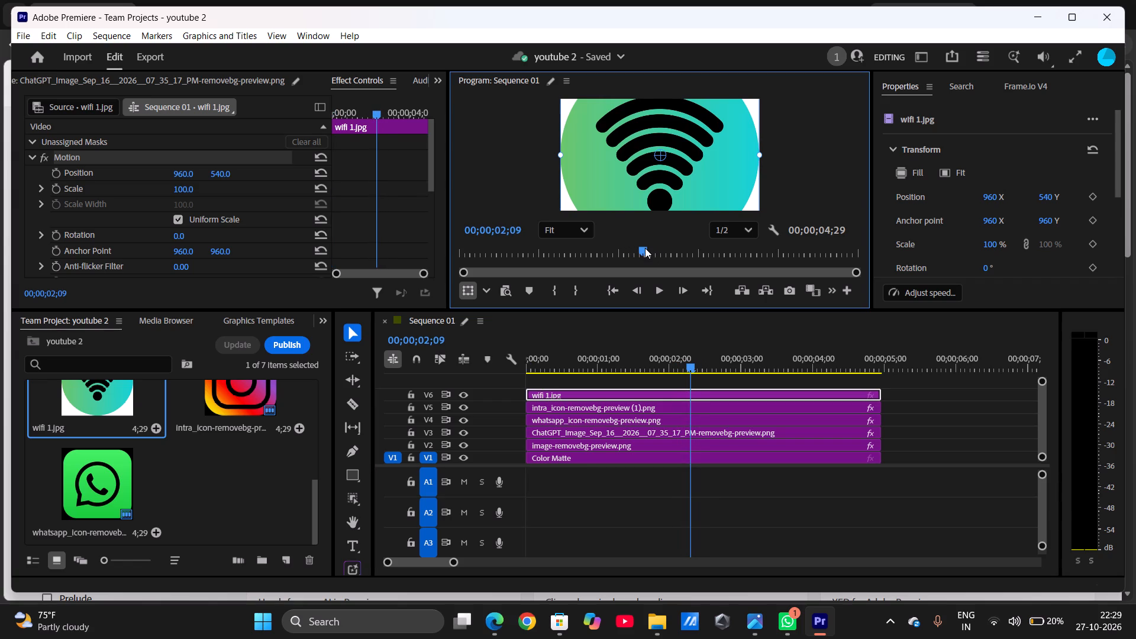
drag(645, 248, 645, 248)
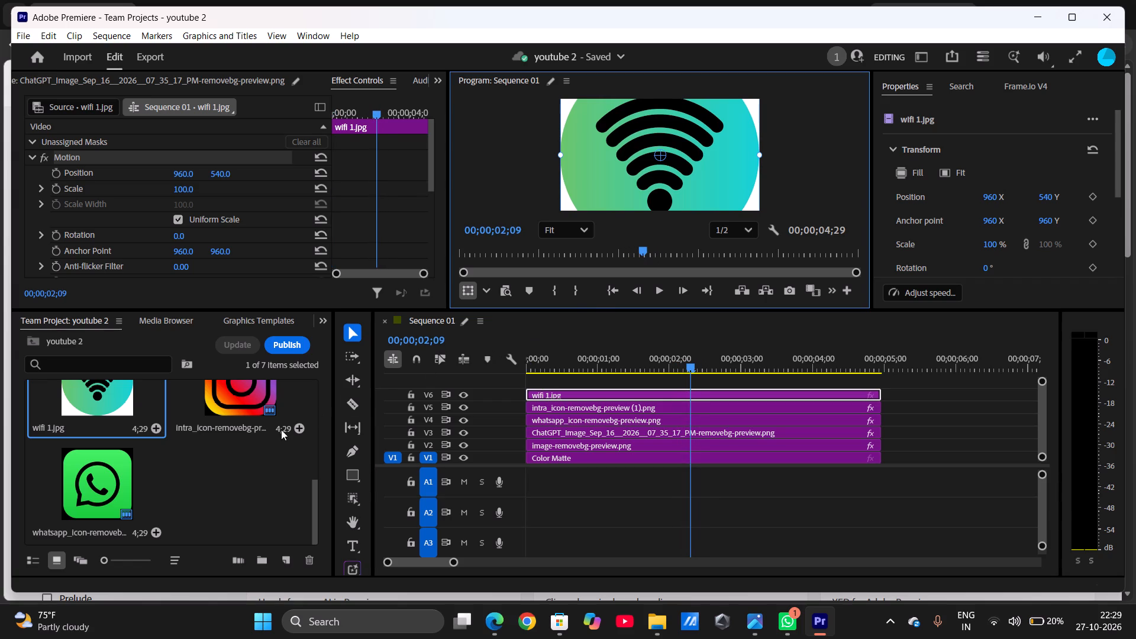
scroll(281, 430, up, 2)
click(250, 434)
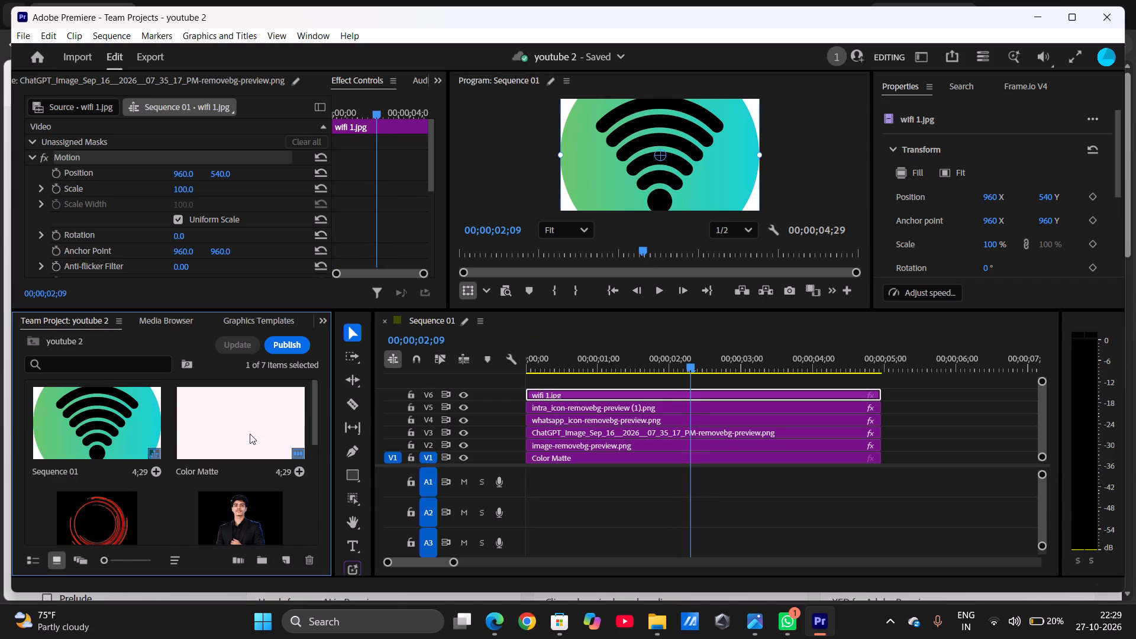
click(650, 290)
click(654, 290)
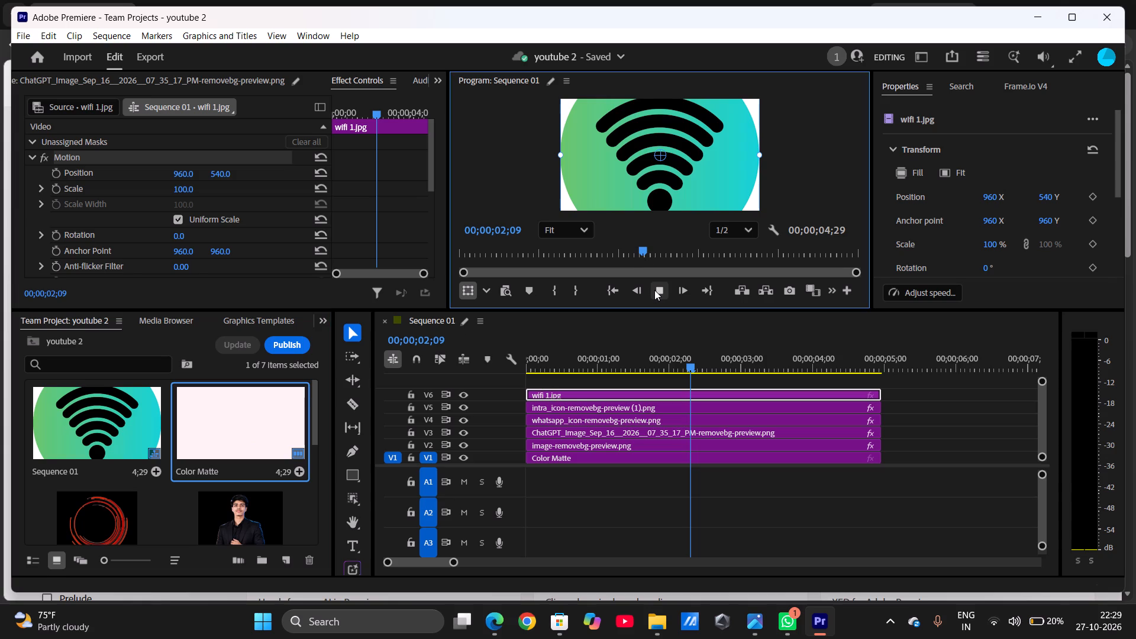
click(654, 290)
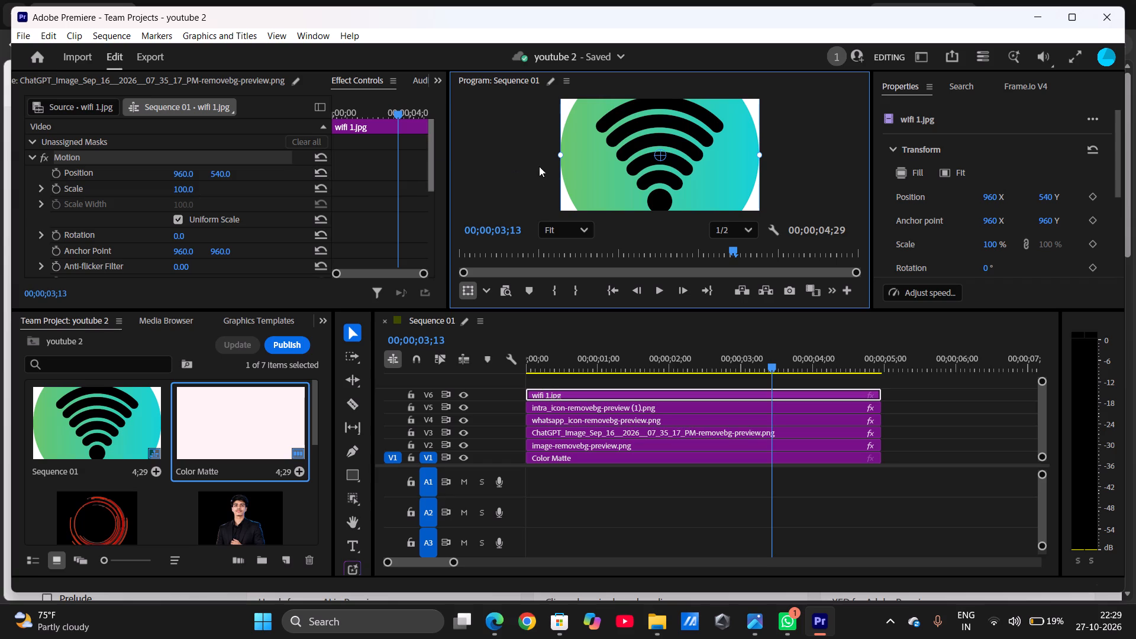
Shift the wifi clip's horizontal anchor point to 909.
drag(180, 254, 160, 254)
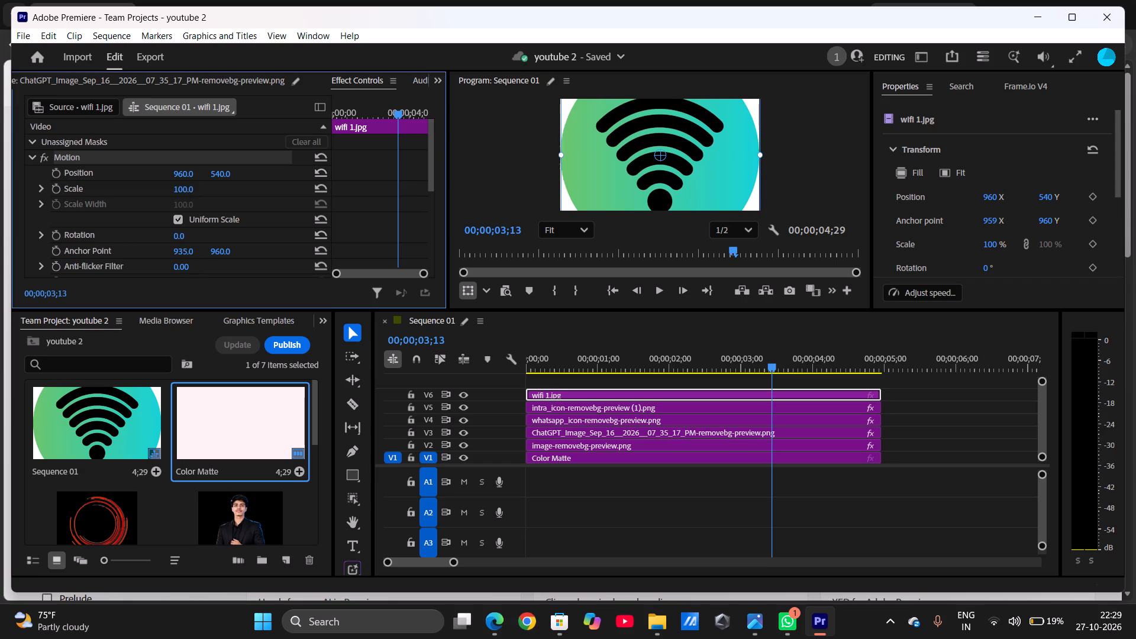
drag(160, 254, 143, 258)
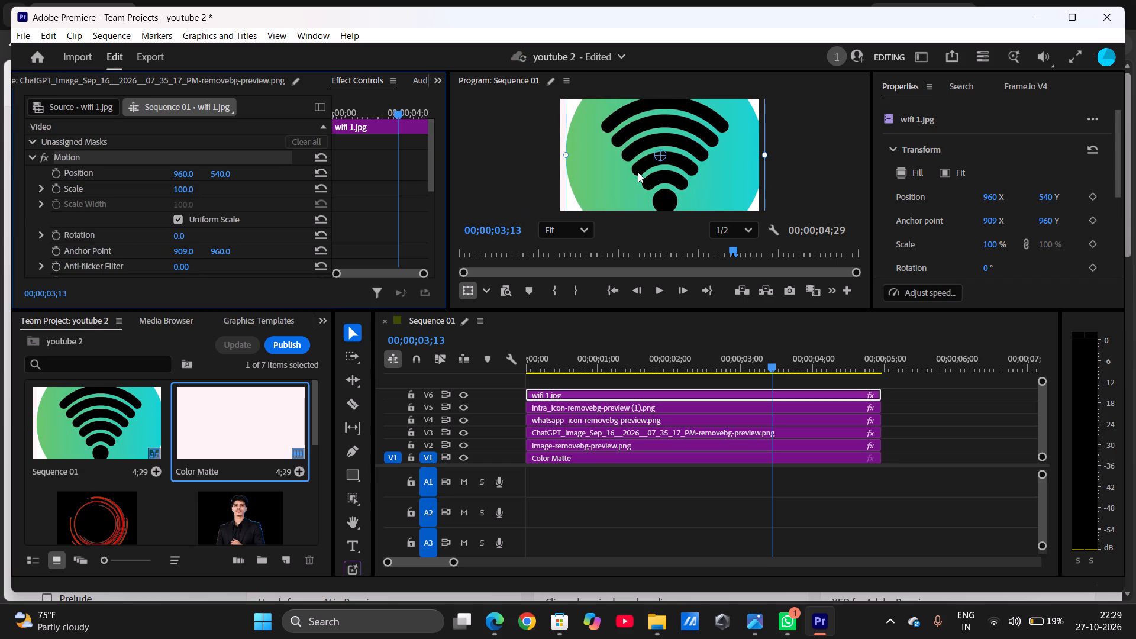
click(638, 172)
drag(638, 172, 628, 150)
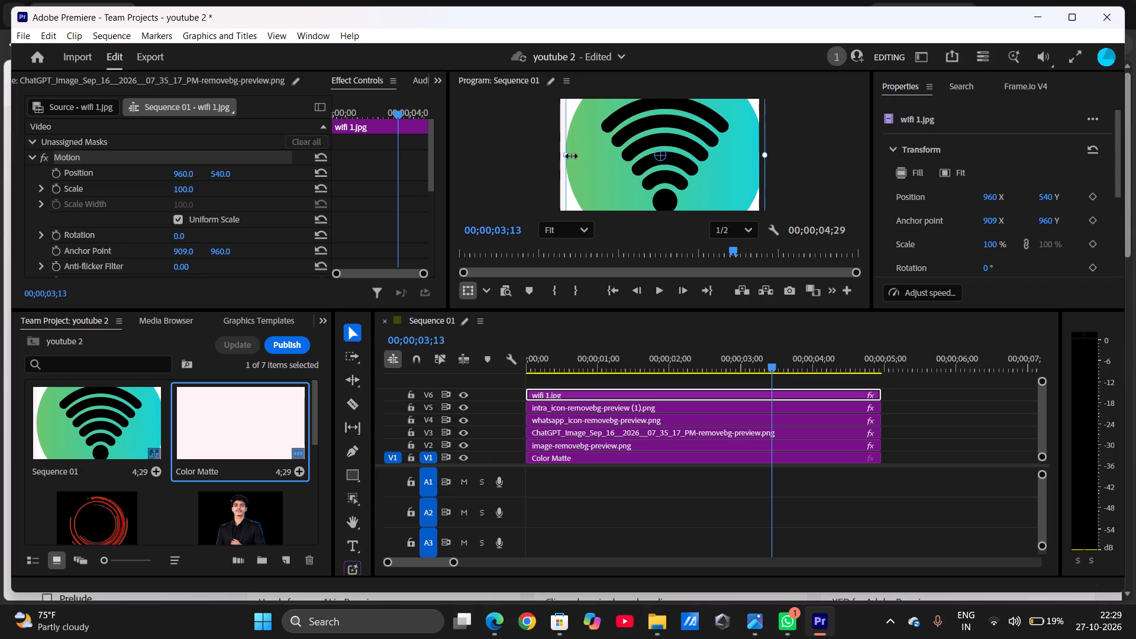
Shrink the wifi image uniformly to icon size, at about 6.4% scale.
drag(570, 156, 647, 157)
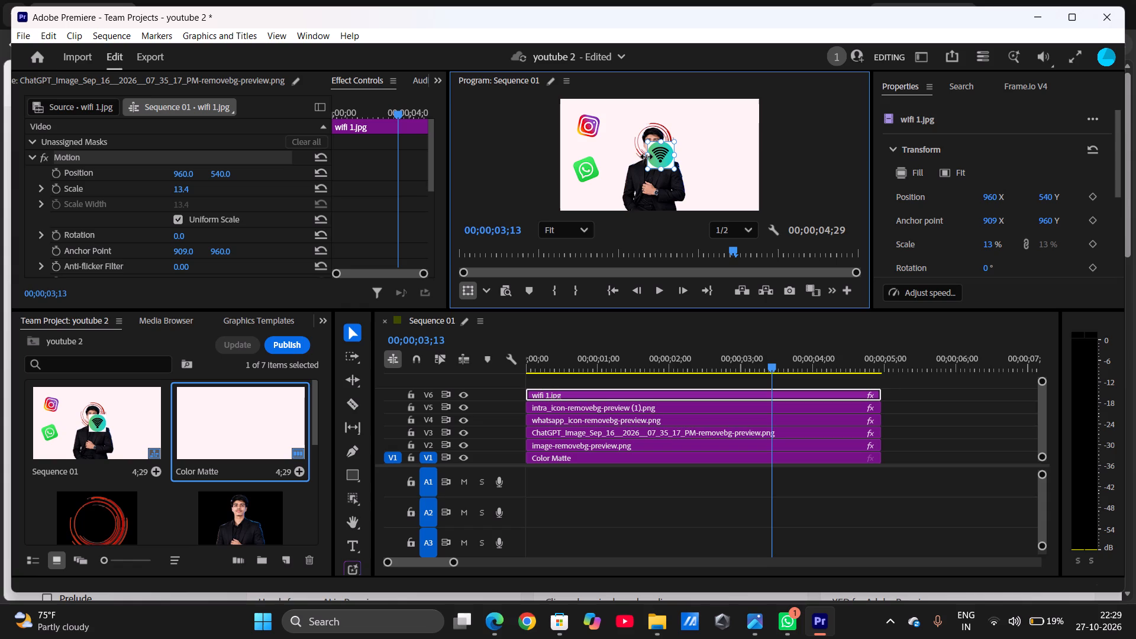
drag(668, 158, 679, 164)
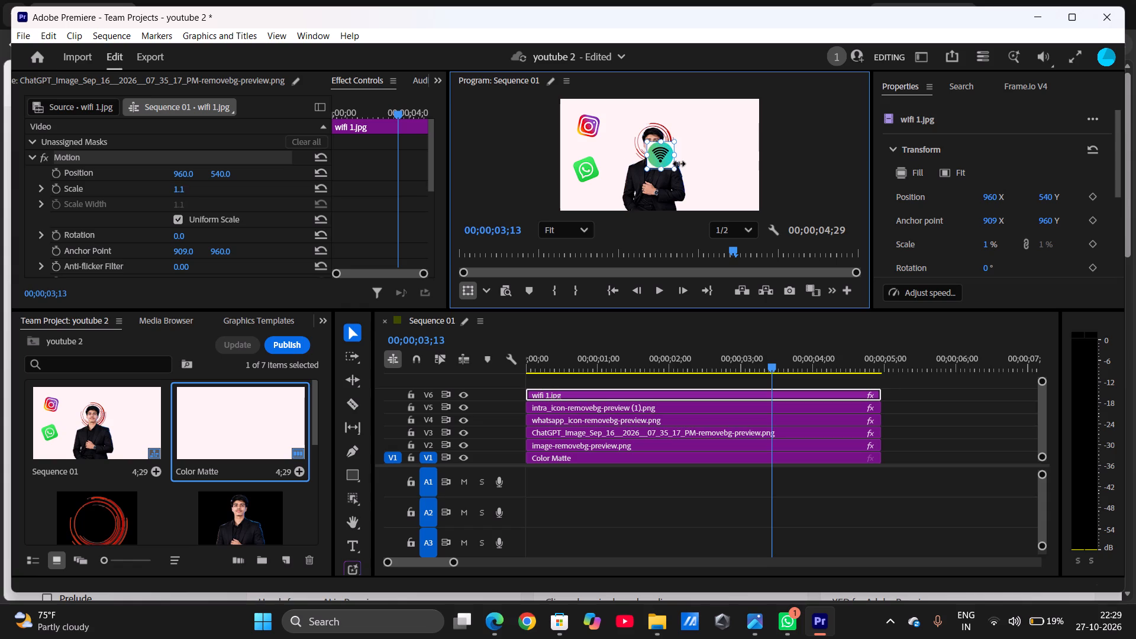
drag(679, 164, 680, 165)
drag(662, 162, 648, 161)
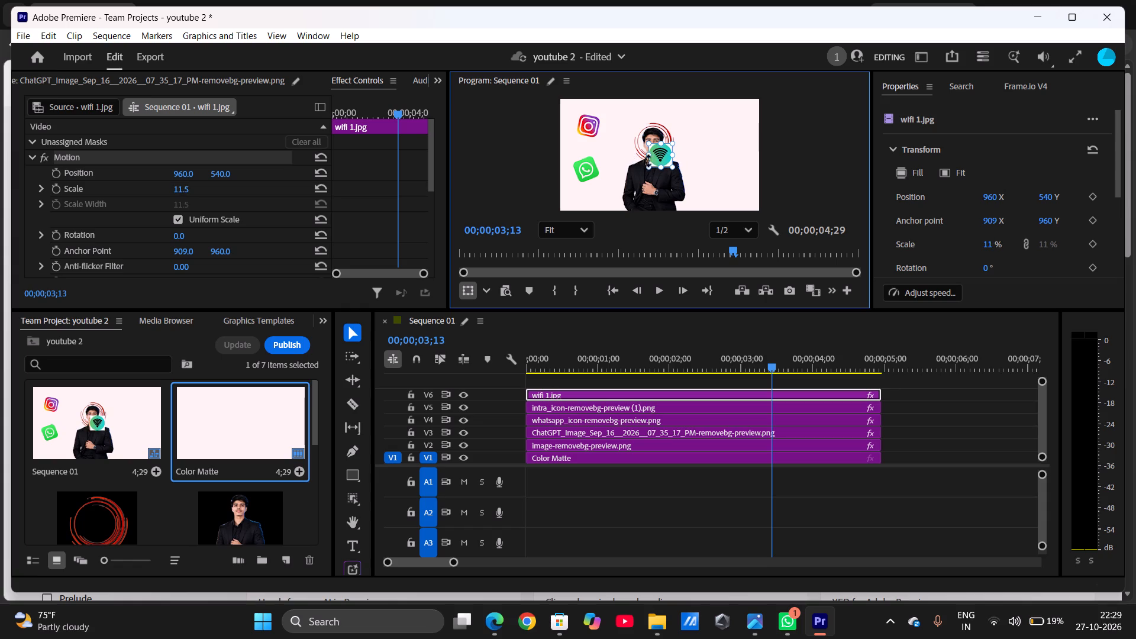
drag(648, 161, 652, 162)
drag(664, 161, 659, 161)
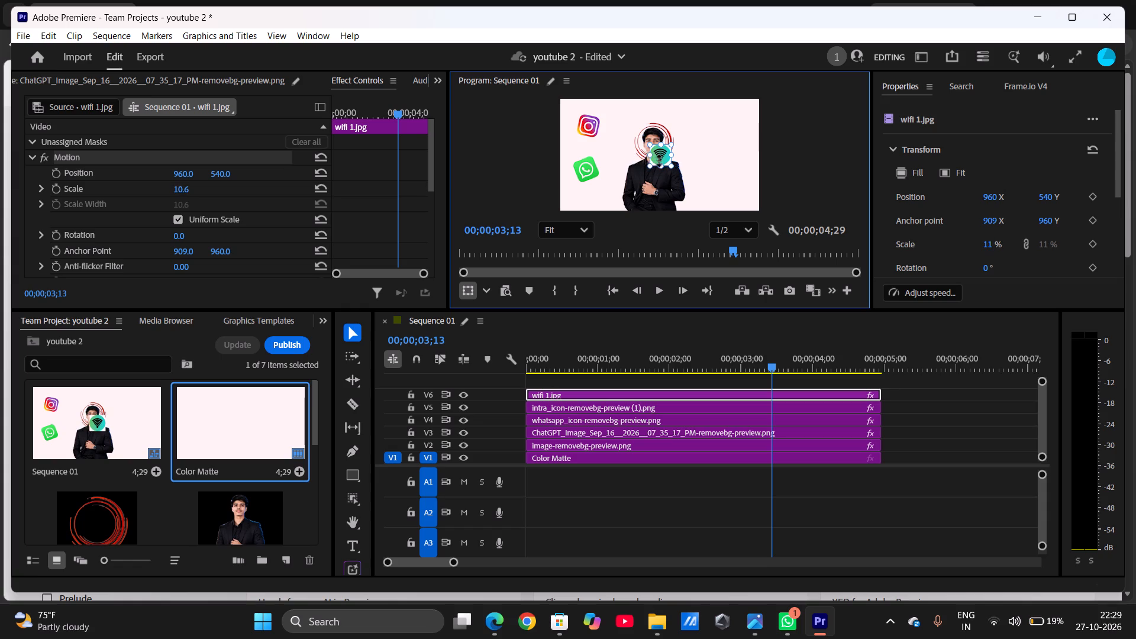
drag(659, 161, 647, 160)
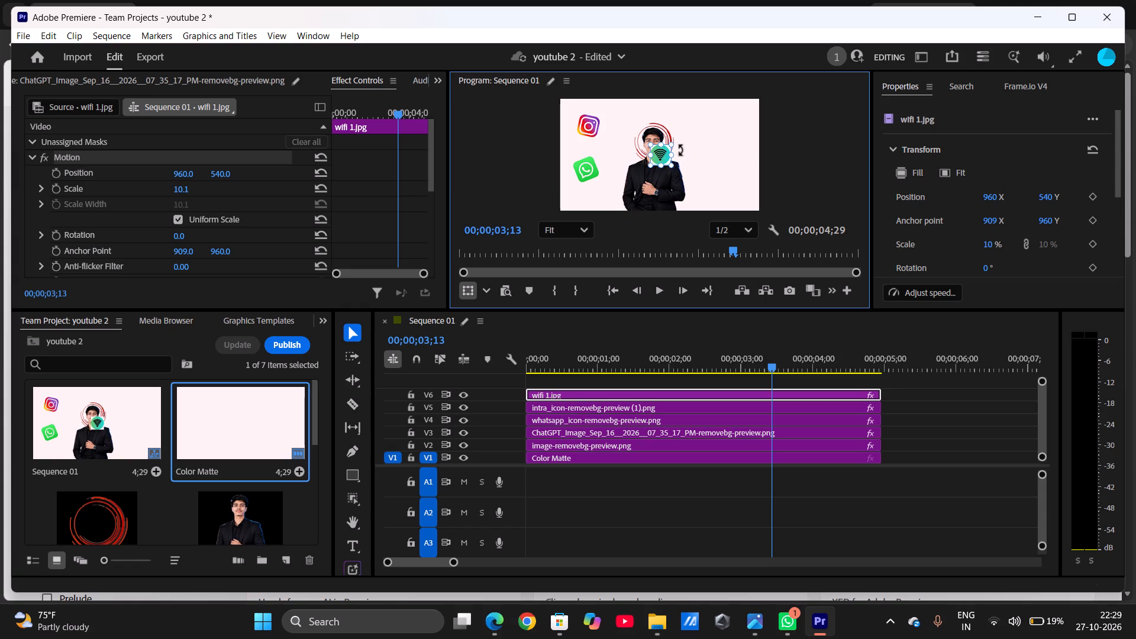
click(657, 155)
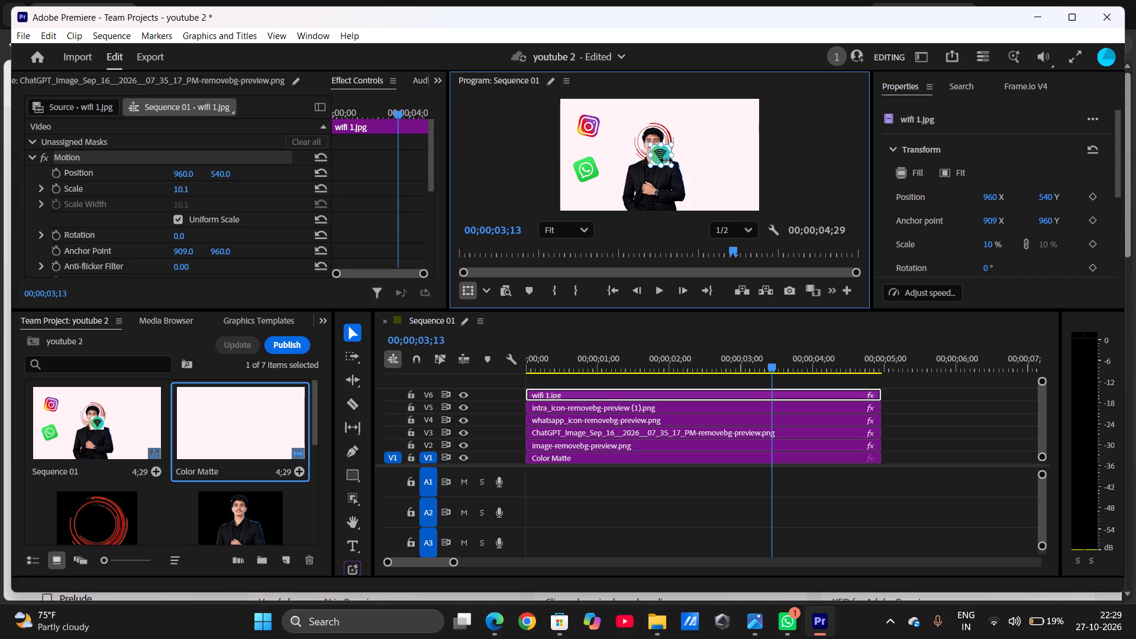
click(664, 159)
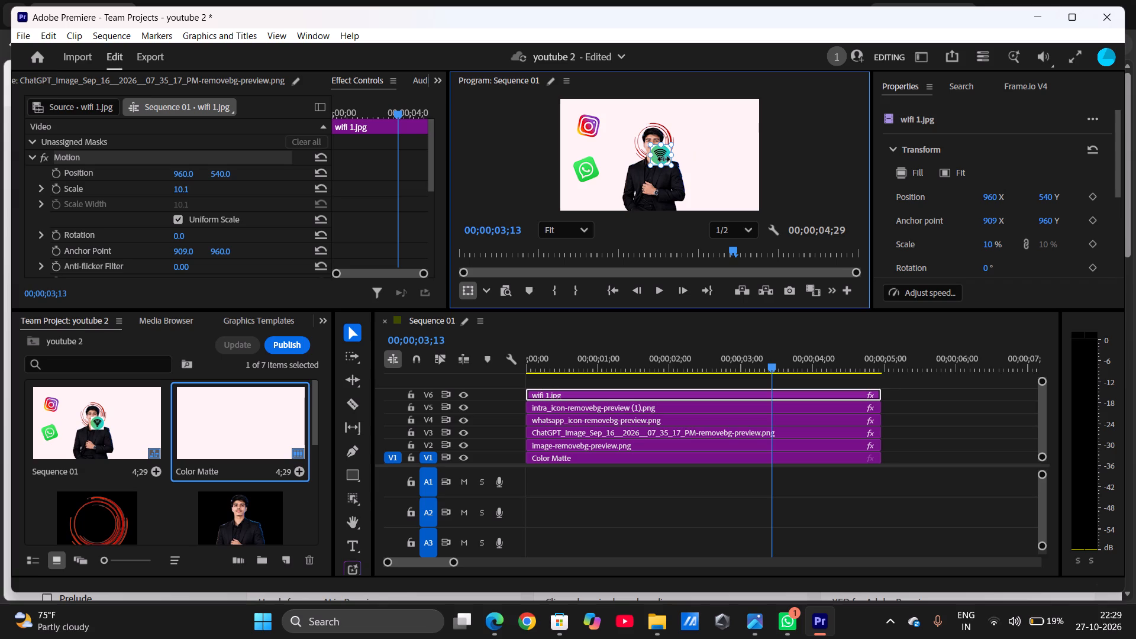
click(664, 153)
drag(650, 159, 648, 159)
drag(648, 159, 621, 154)
drag(657, 154, 632, 151)
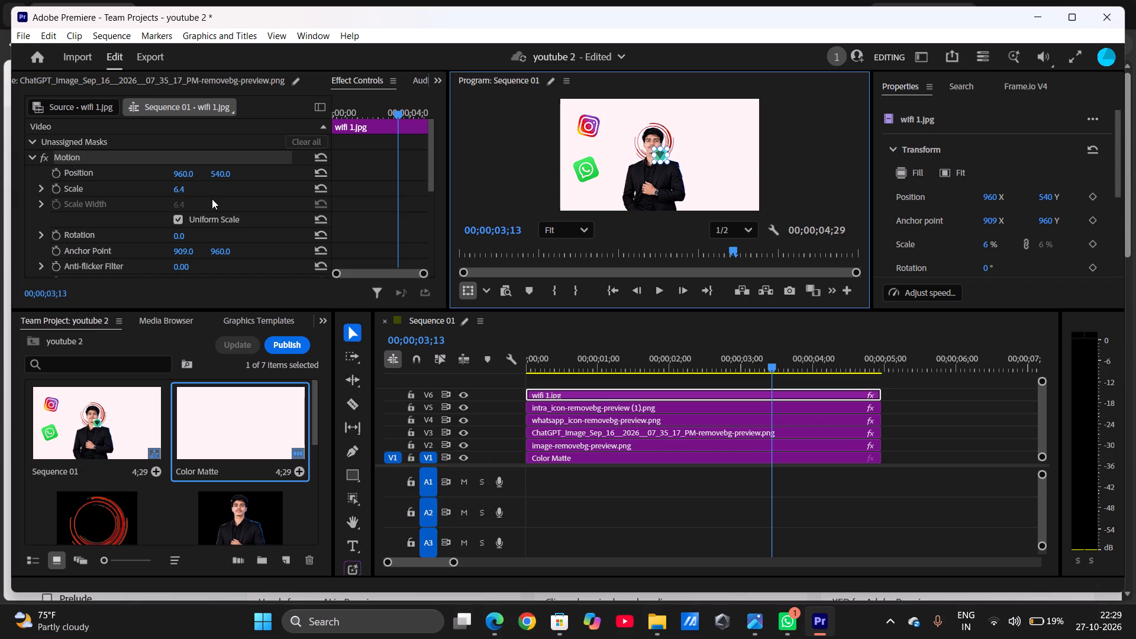
Move the wifi icon beside the man's shoulder, with anchor point X at 904 and position X at 542.
drag(177, 251, 156, 247)
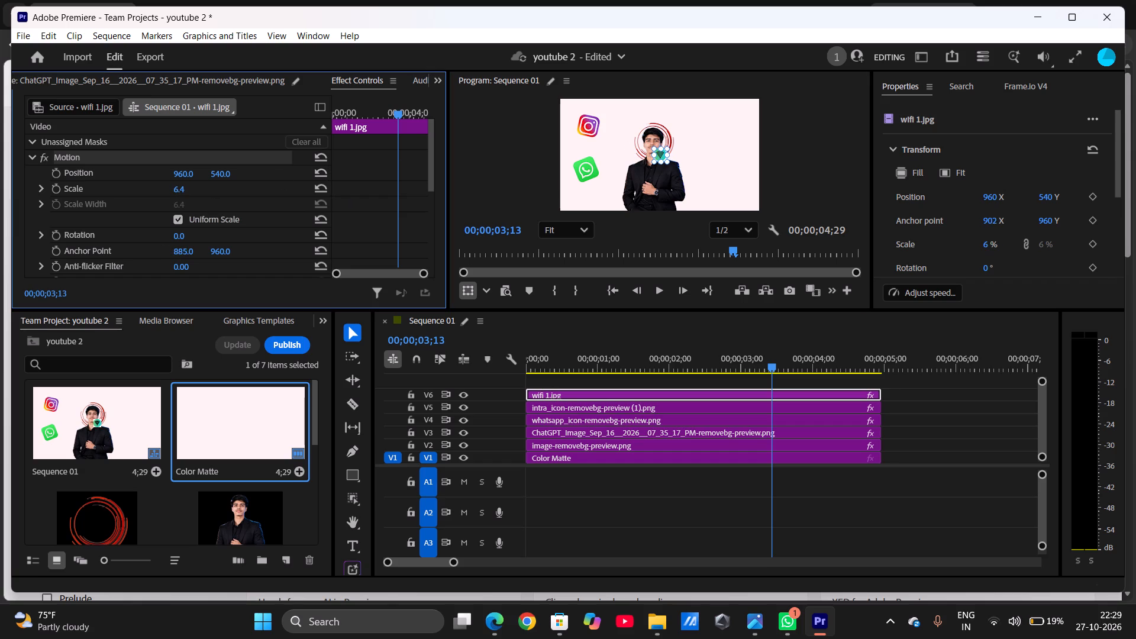
drag(156, 247, 169, 248)
drag(176, 170, 172, 170)
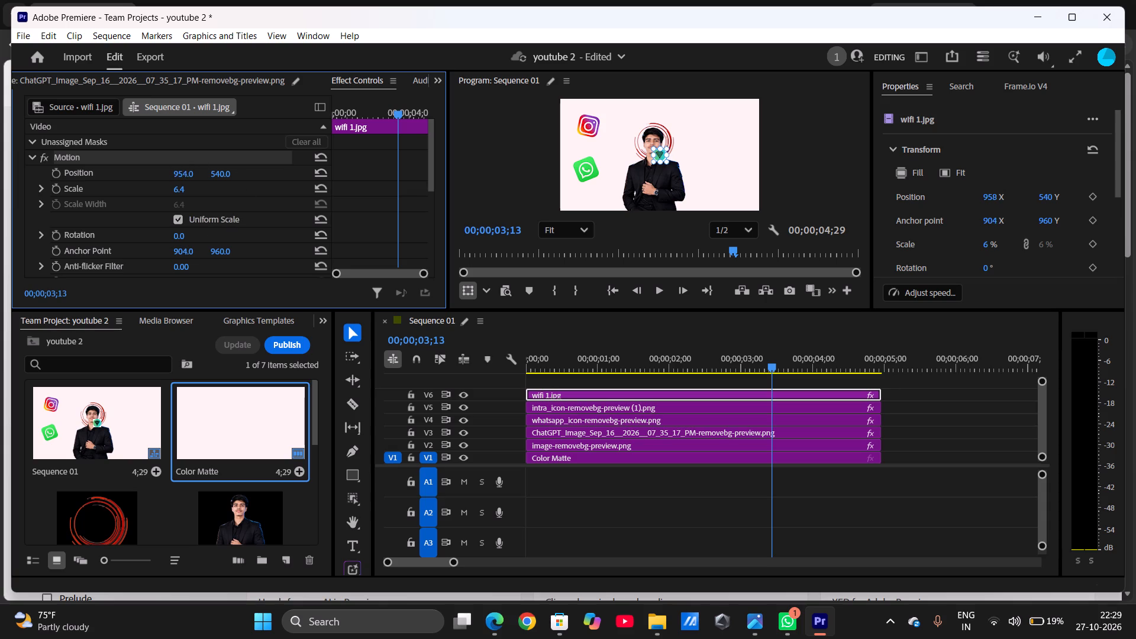
drag(172, 170, 164, 167)
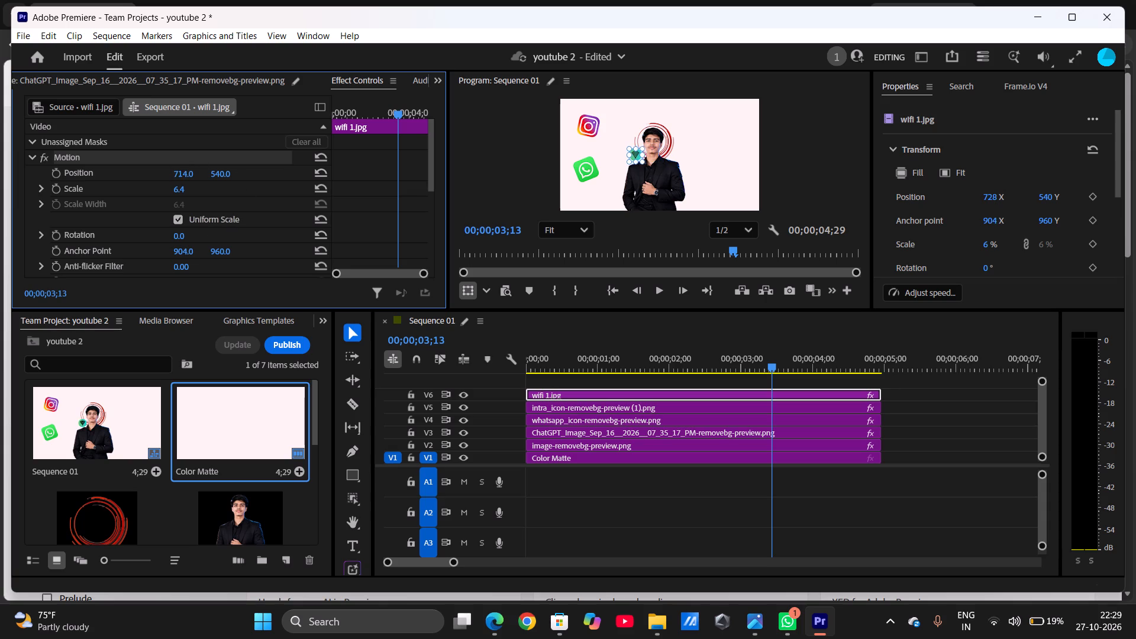
drag(164, 167, 28, 135)
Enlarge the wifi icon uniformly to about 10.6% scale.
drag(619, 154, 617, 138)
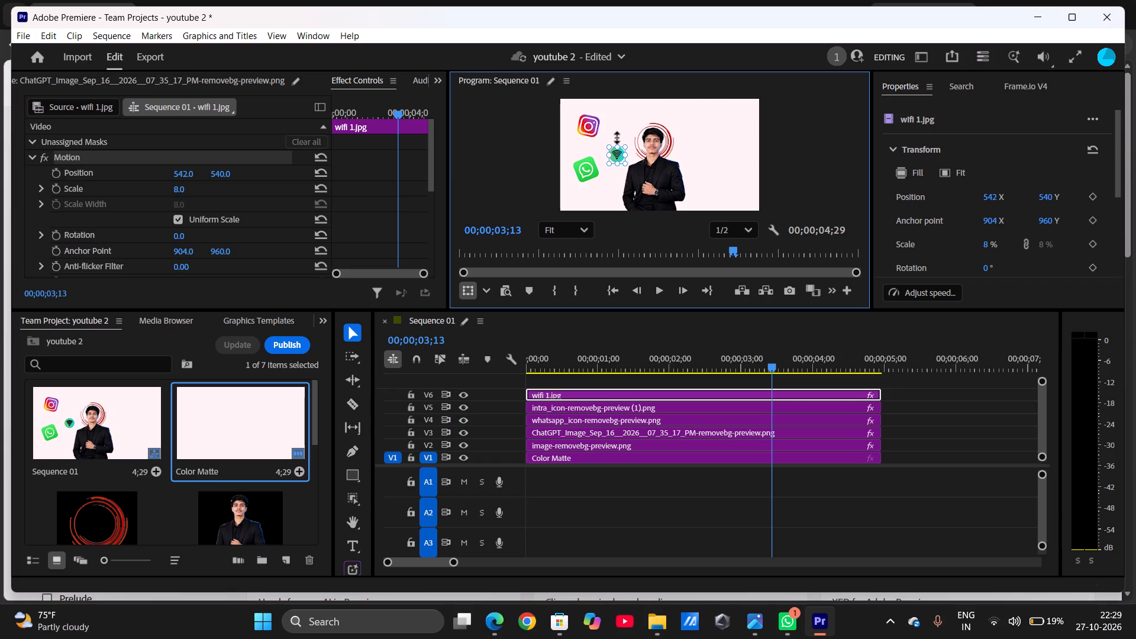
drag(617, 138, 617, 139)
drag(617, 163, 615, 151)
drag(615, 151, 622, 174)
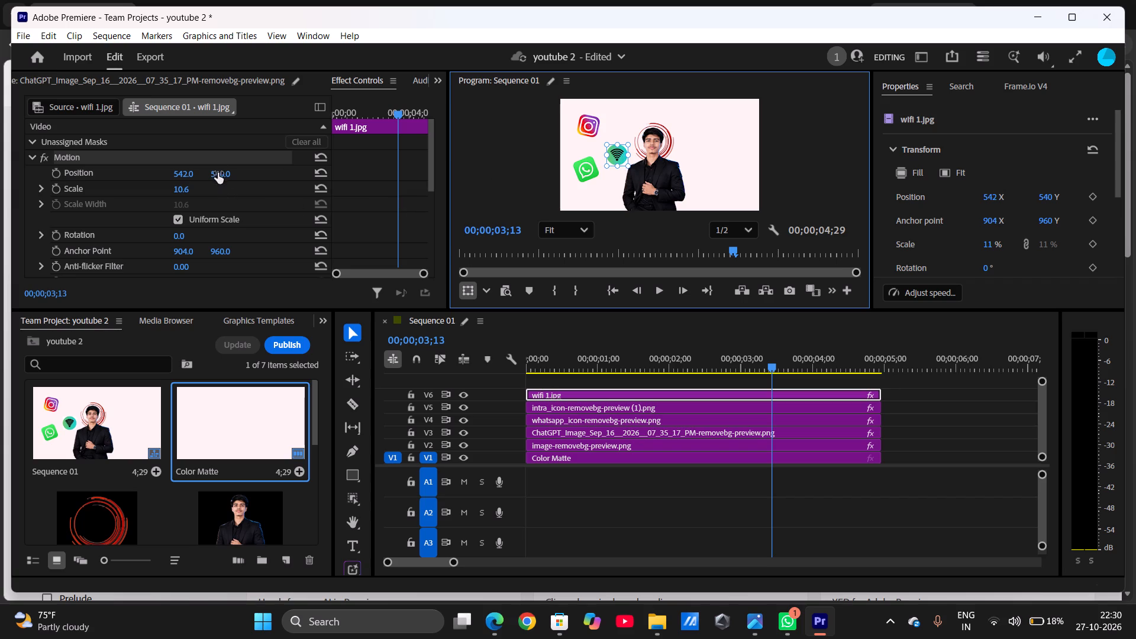
Set the wifi clip's Anti-flicker Filter to 1.00.
scroll(227, 233, down, 1)
scroll(227, 233, up, 1)
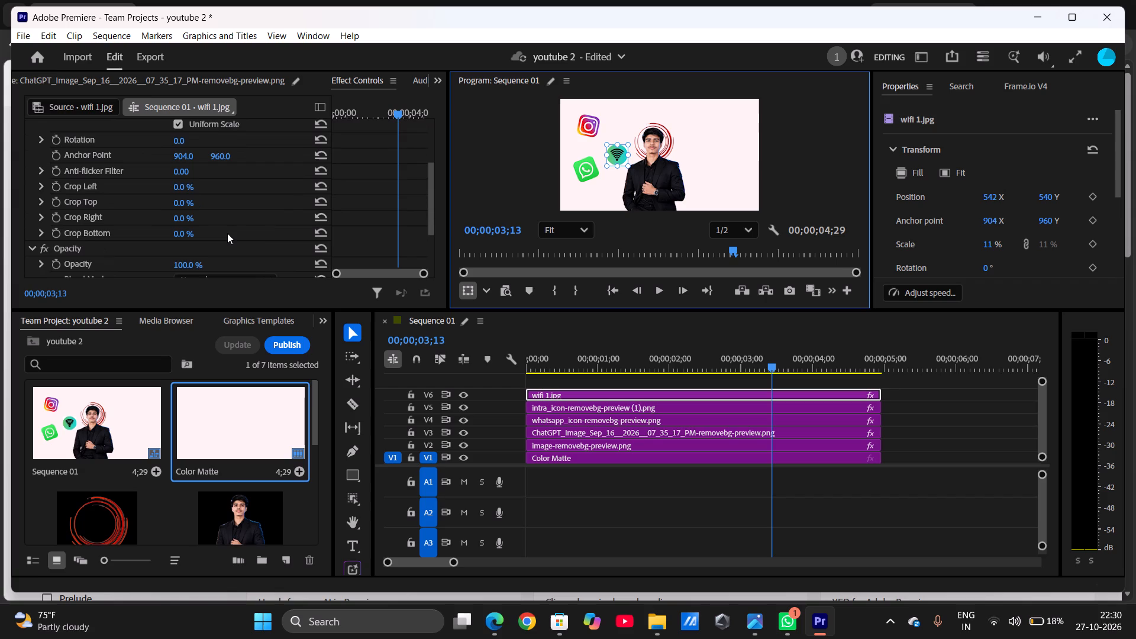
scroll(227, 233, up, 2)
drag(182, 169, 183, 159)
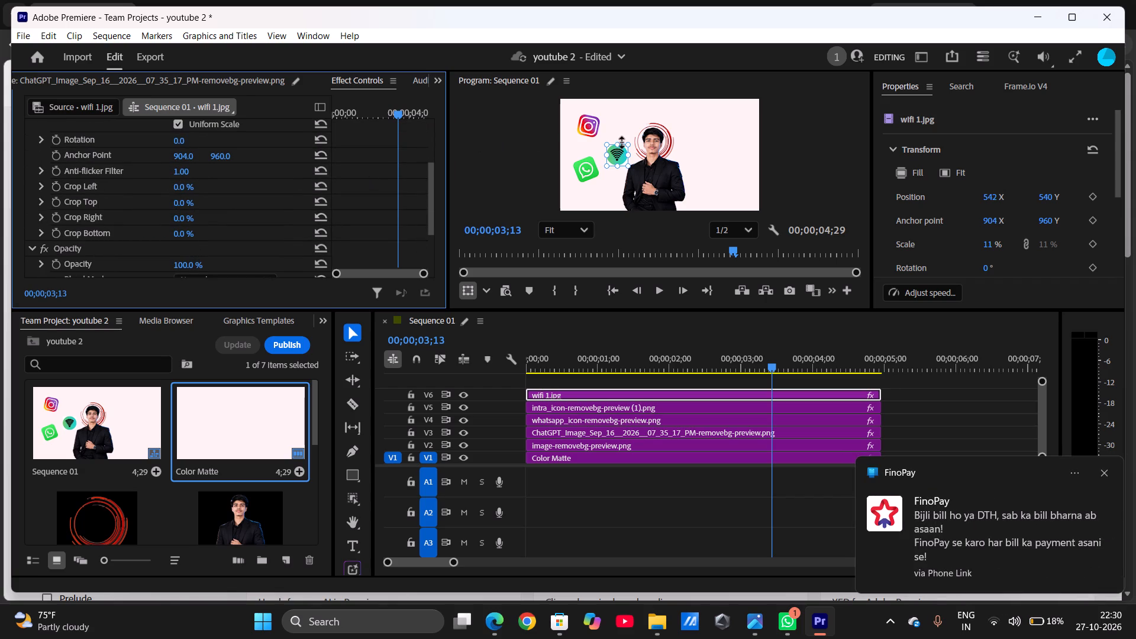
Move the wifi icon's anchor point to about 745.7, 288.3 and rescale the icon to about 9%.
drag(614, 141, 616, 131)
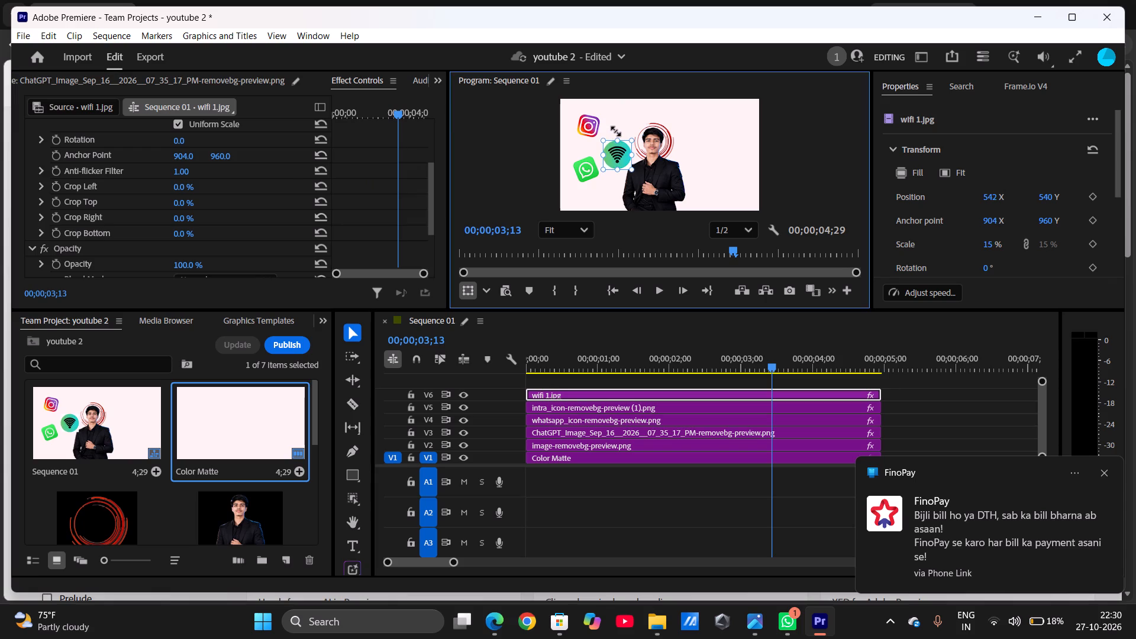
drag(616, 131, 615, 135)
drag(617, 138, 615, 127)
drag(617, 153, 615, 140)
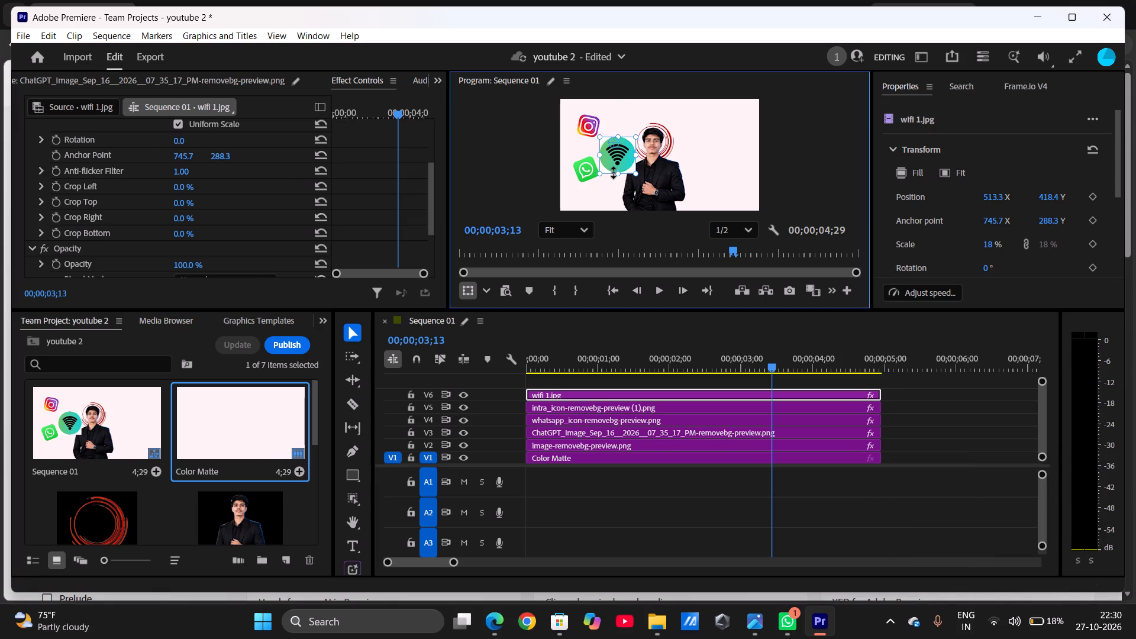
drag(621, 174, 619, 157)
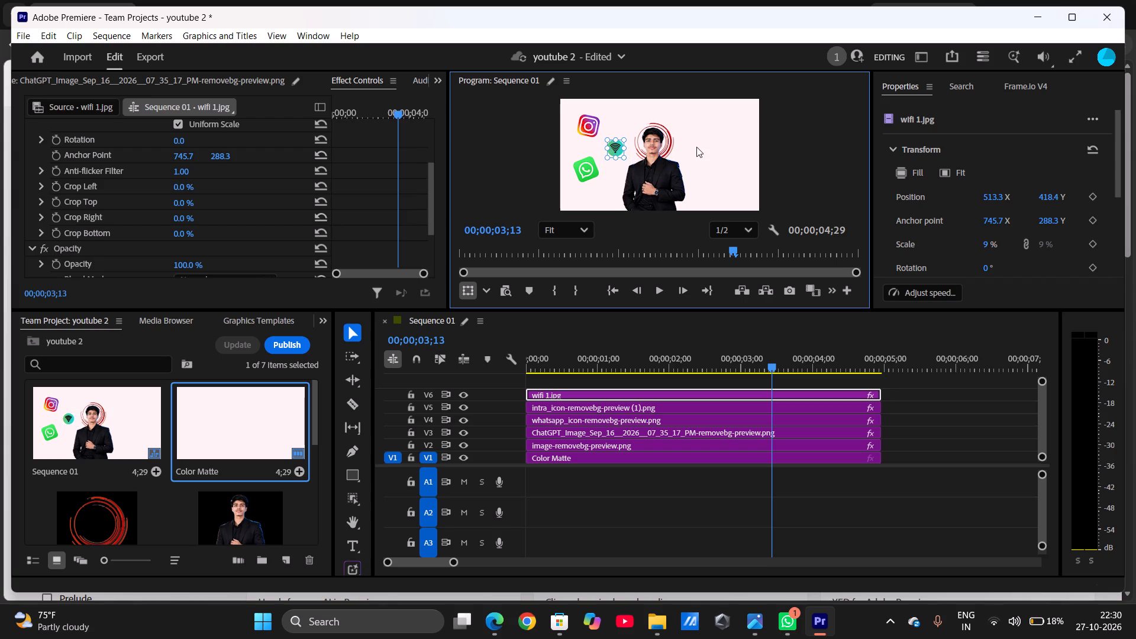
Enlarge the portrait image on V3 uniformly to about 238% scale.
click(663, 175)
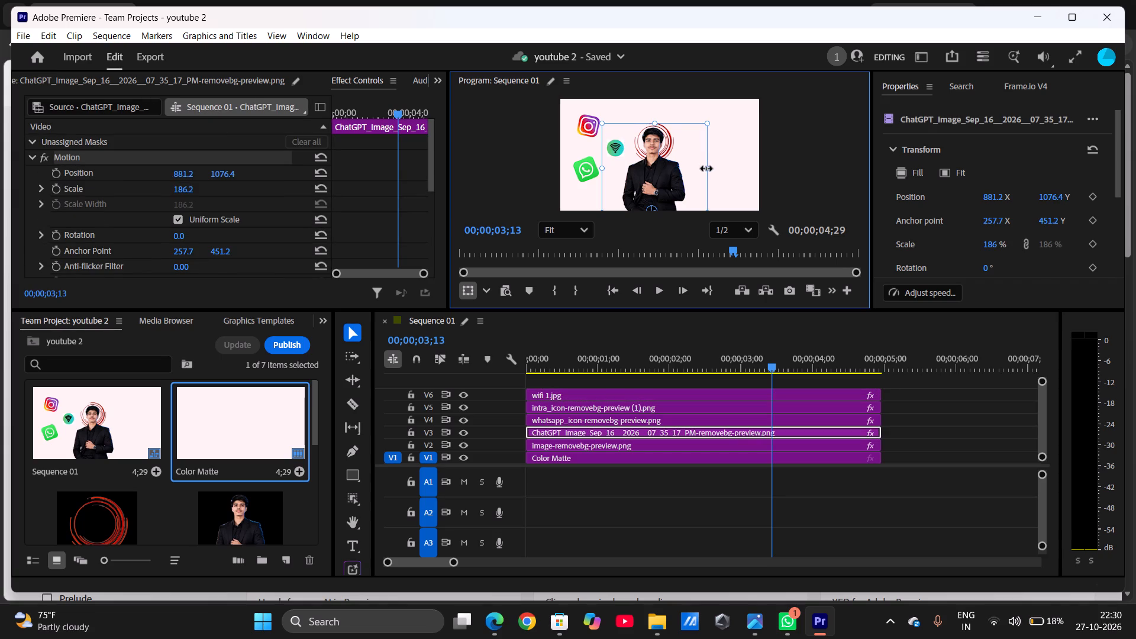
click(706, 169)
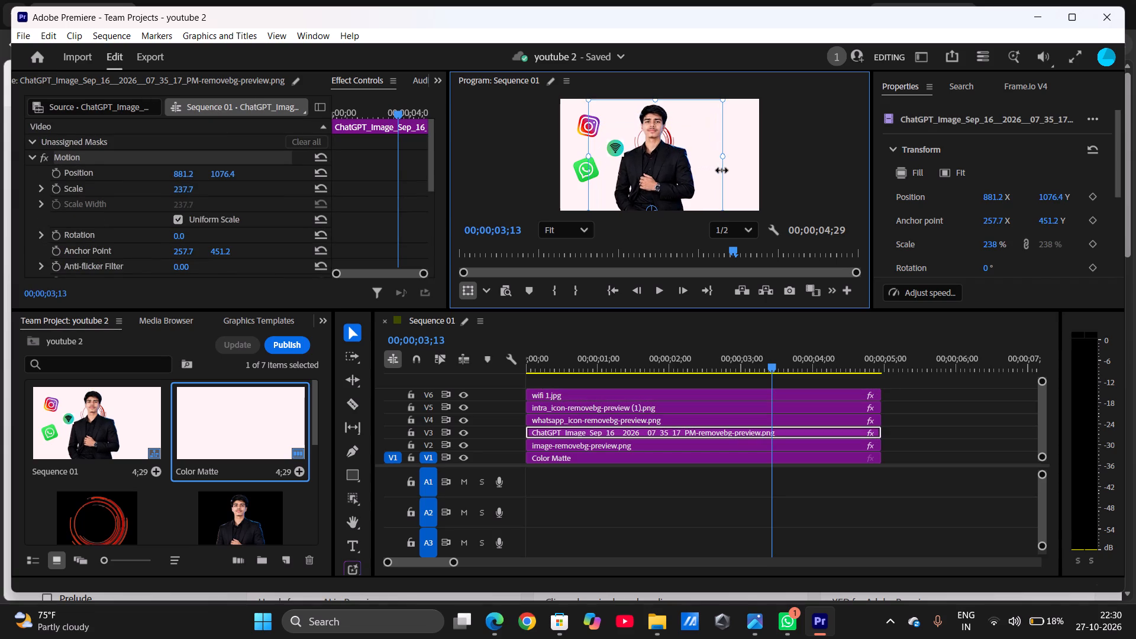
Reposition the portrait image on V3 further to the right, at about 1089, 1112.
drag(661, 181, 680, 184)
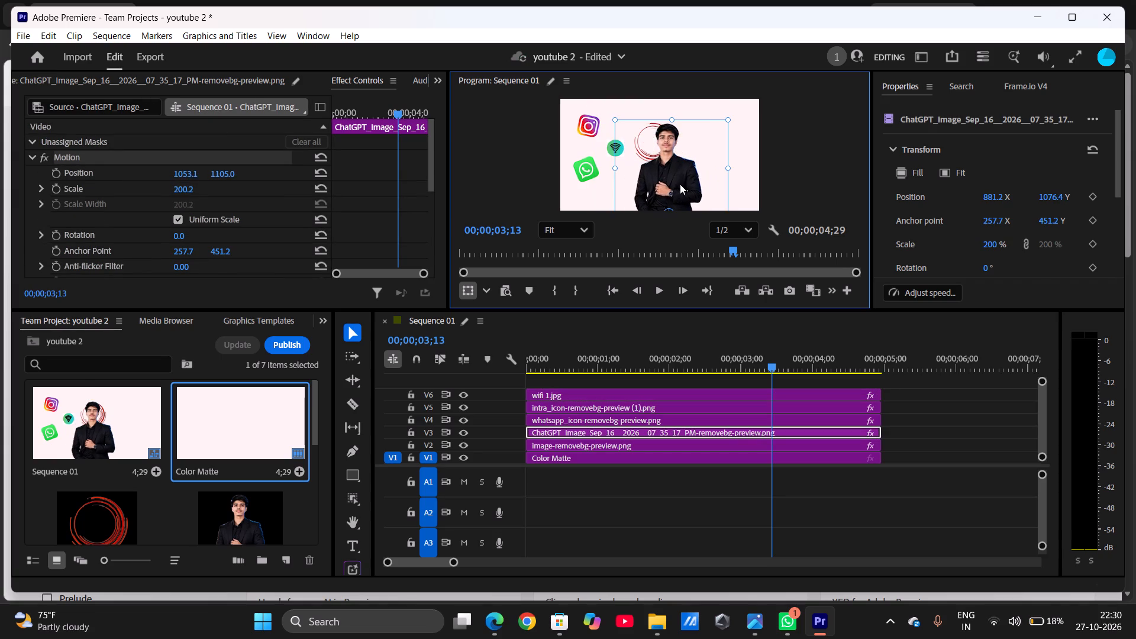
drag(680, 184, 683, 185)
Reposition the red ring image on V2 behind the man's head, at about 1103, 397.
click(650, 145)
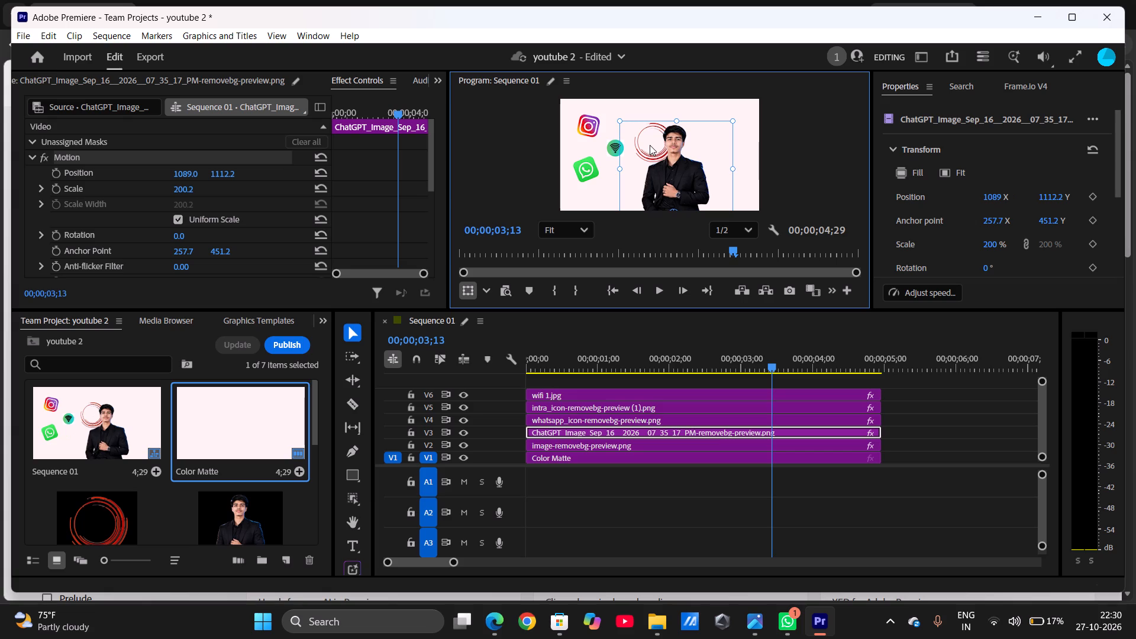
click(612, 440)
drag(648, 159, 668, 159)
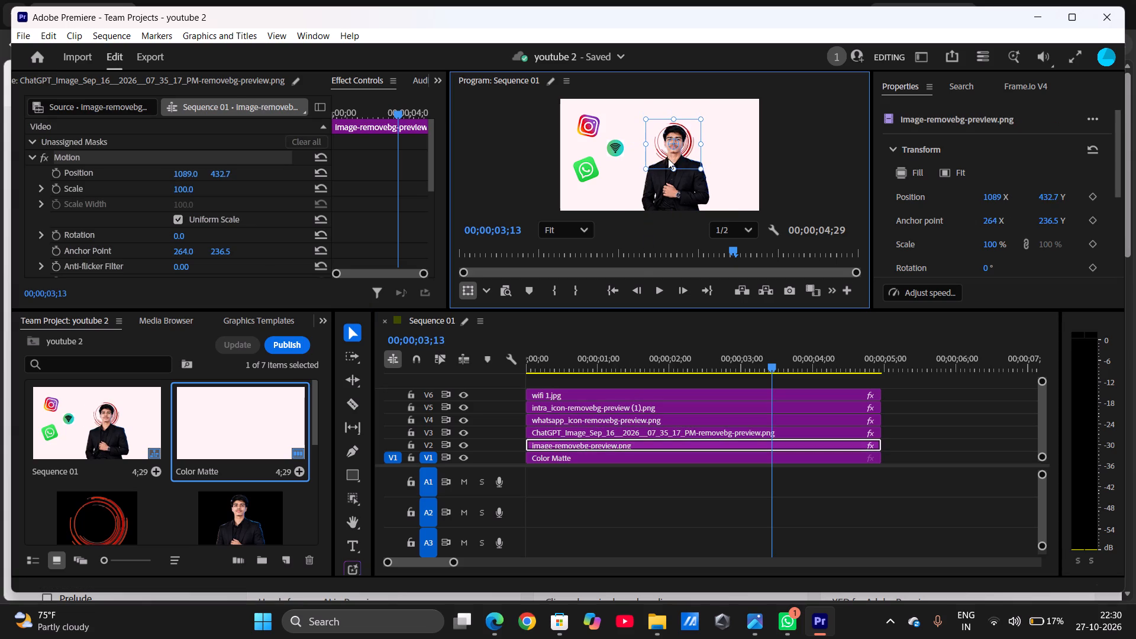
drag(668, 159, 669, 155)
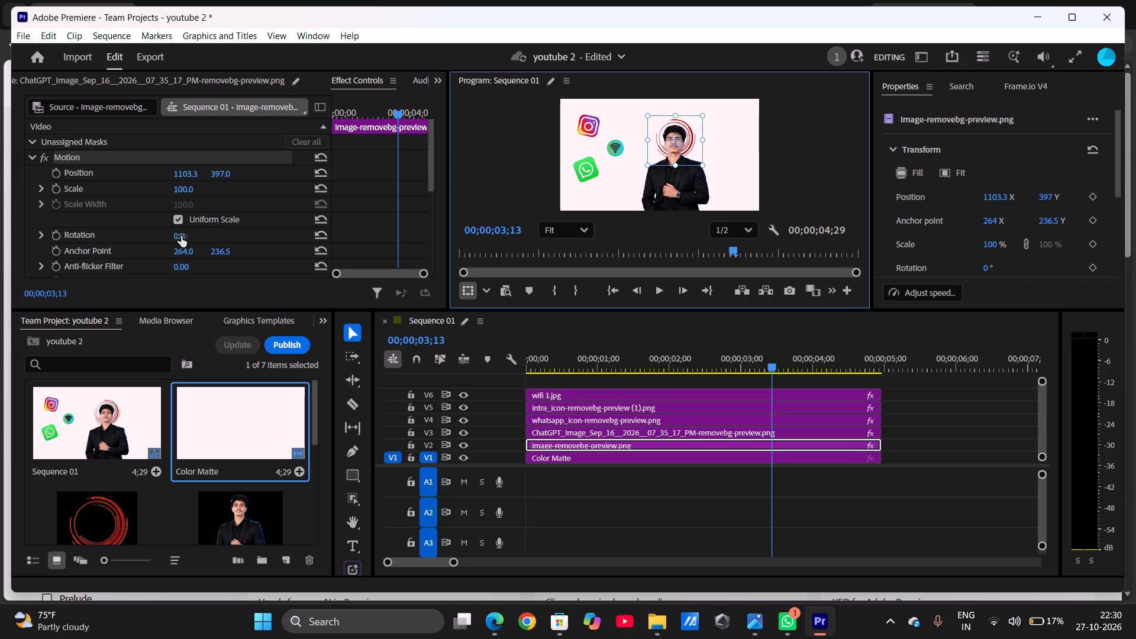
Rotate the red ring image on V2 to about -119°.
drag(180, 236, 108, 222)
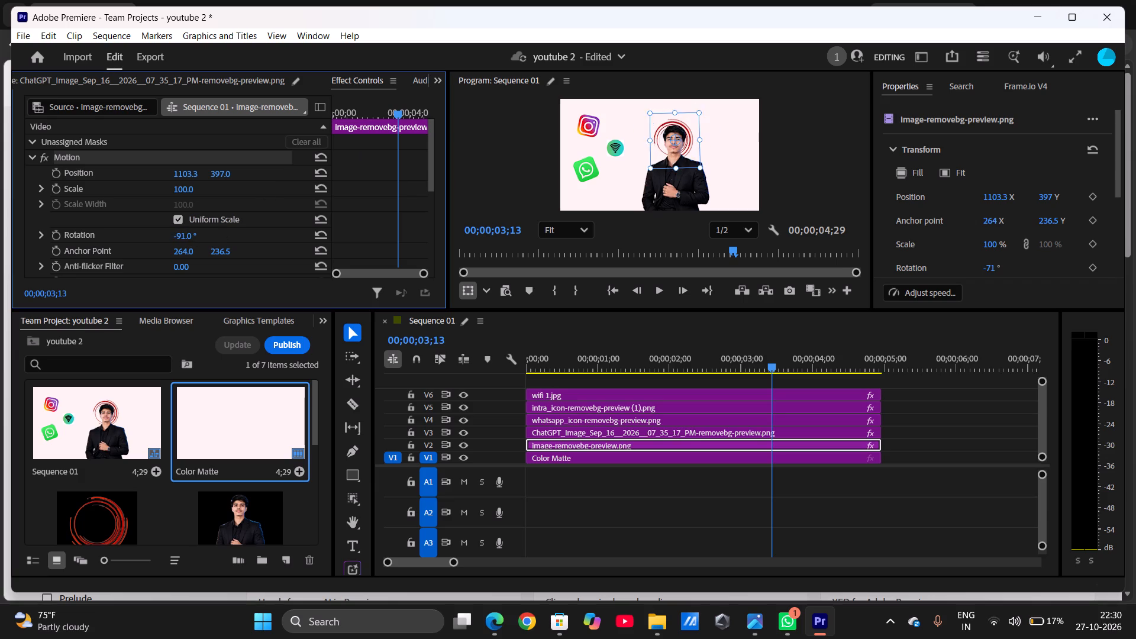
drag(108, 222, 87, 218)
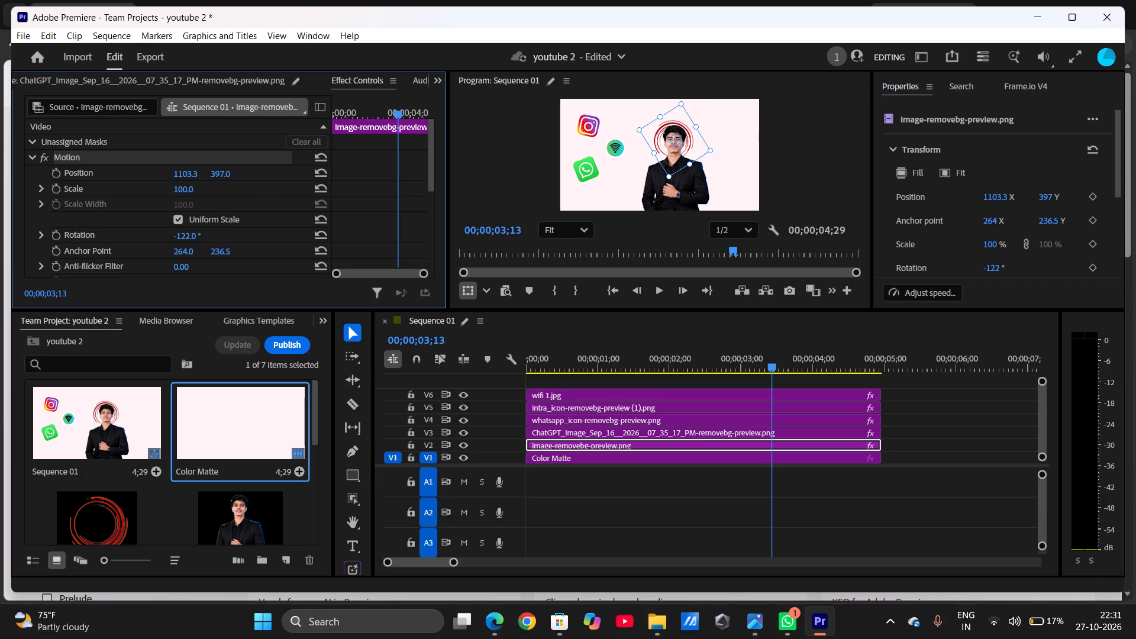
drag(87, 218, 96, 223)
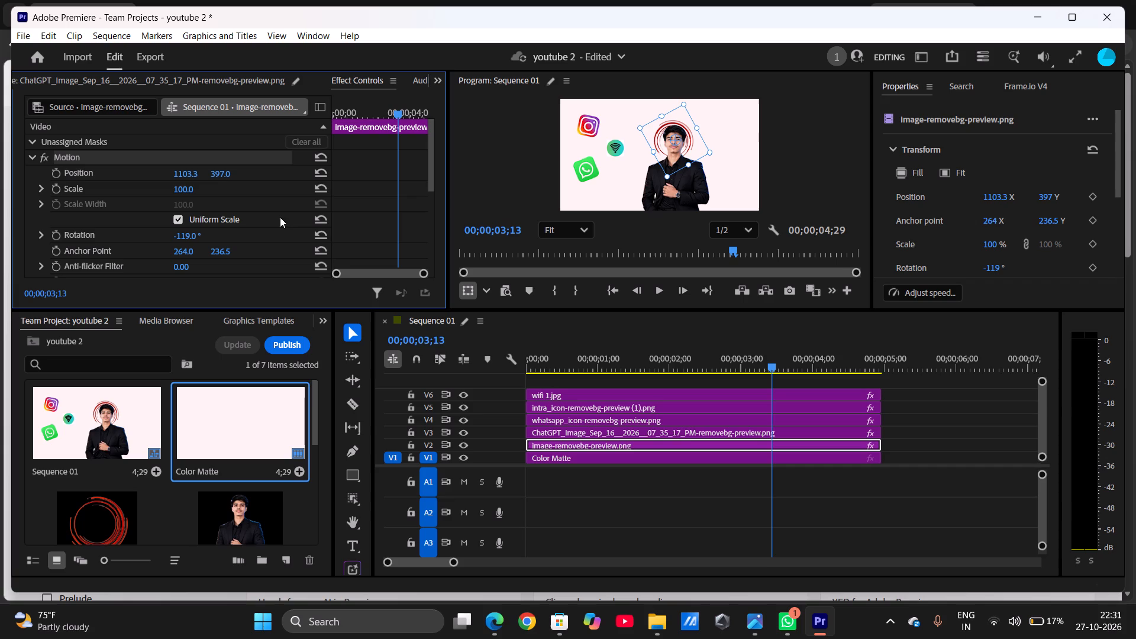
Move the red ring's anchor point above the man's head to about 606, 401.5, with the position at about 1082, 18.
drag(674, 141, 674, 115)
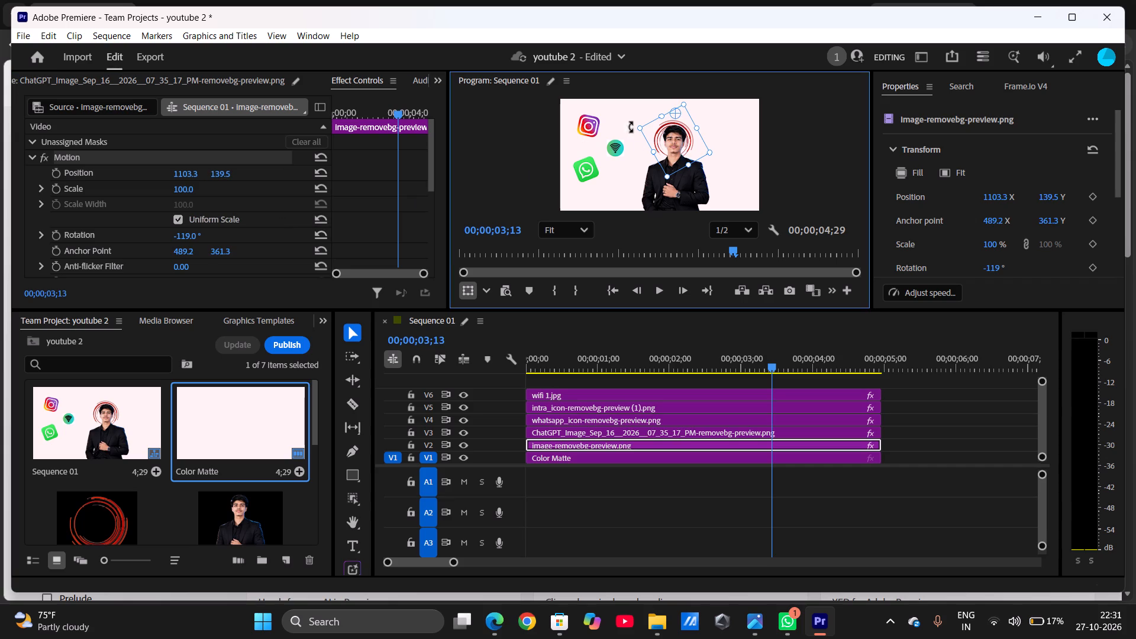
click(160, 167)
drag(672, 117, 672, 114)
drag(672, 114, 670, 104)
click(207, 189)
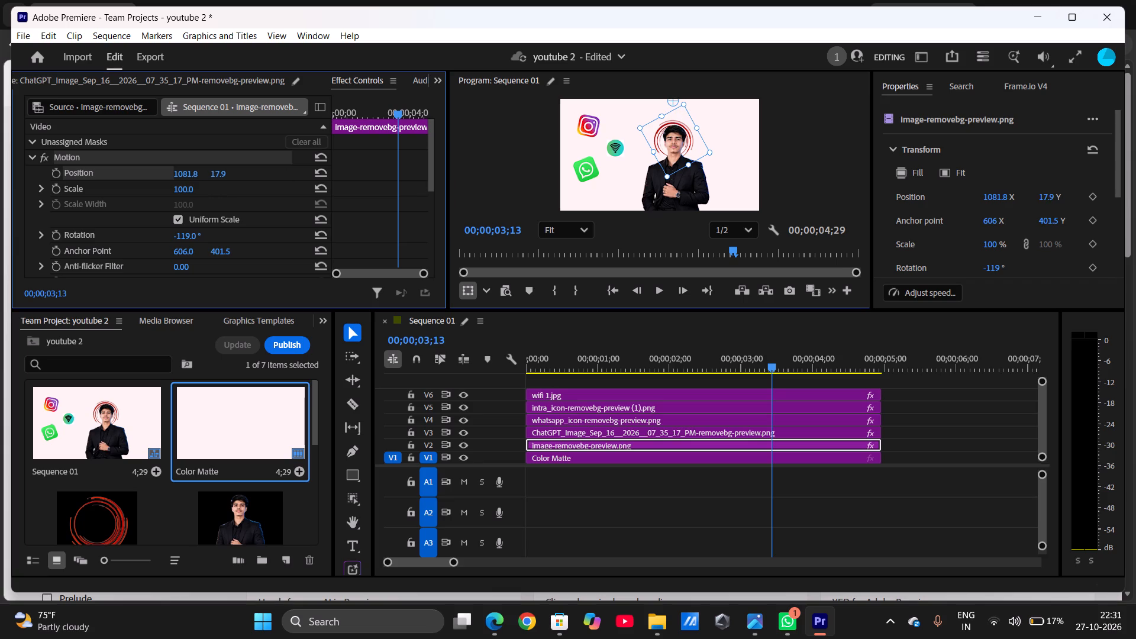
click(283, 199)
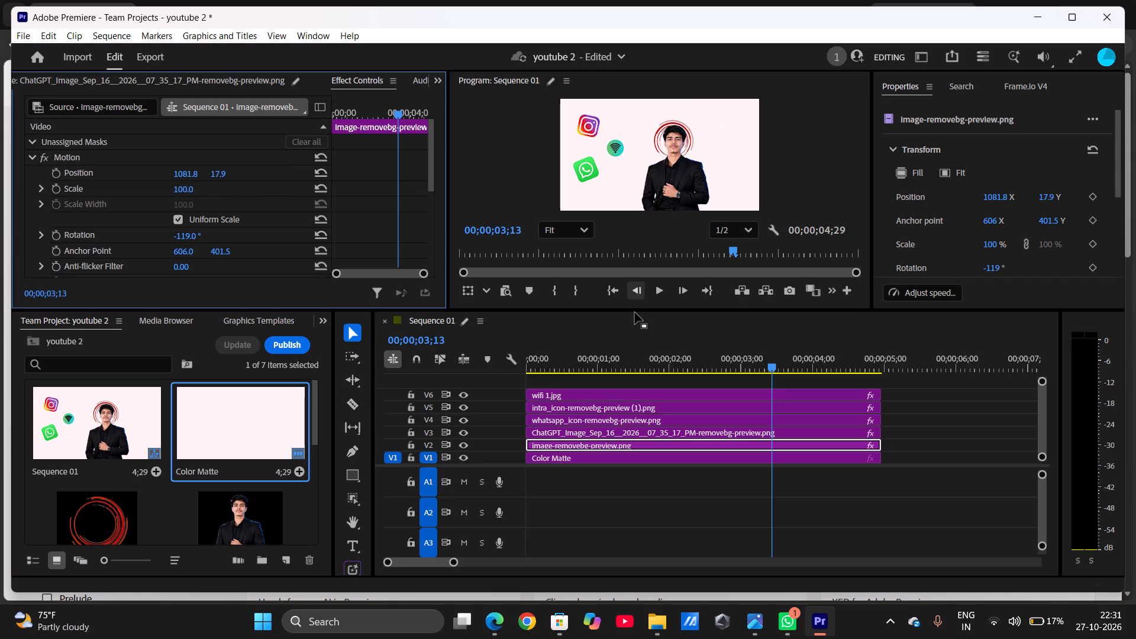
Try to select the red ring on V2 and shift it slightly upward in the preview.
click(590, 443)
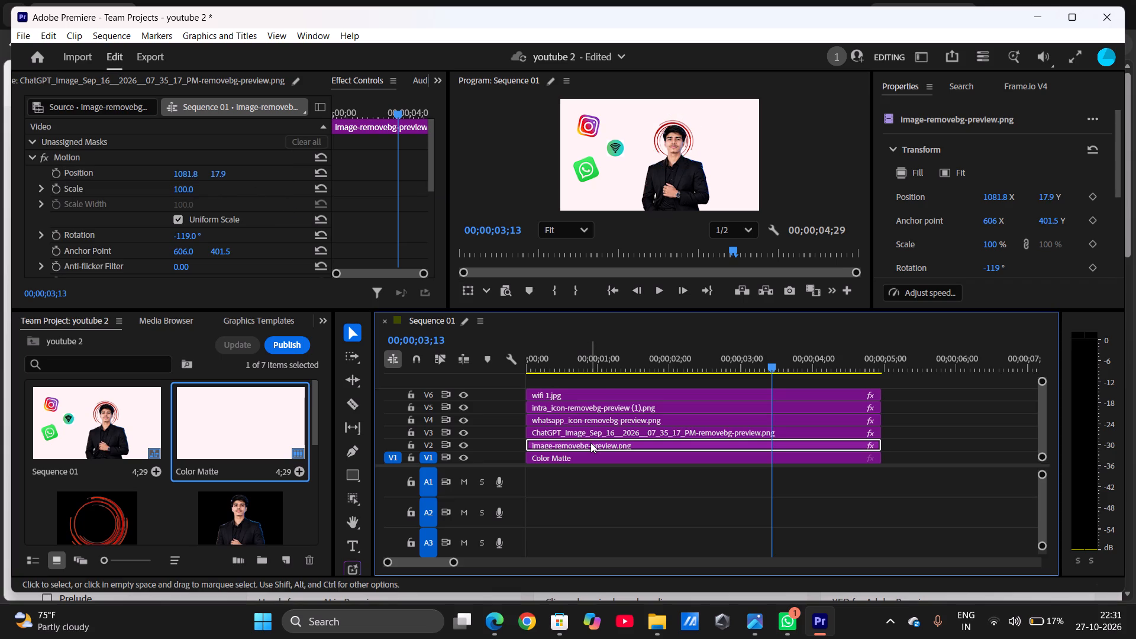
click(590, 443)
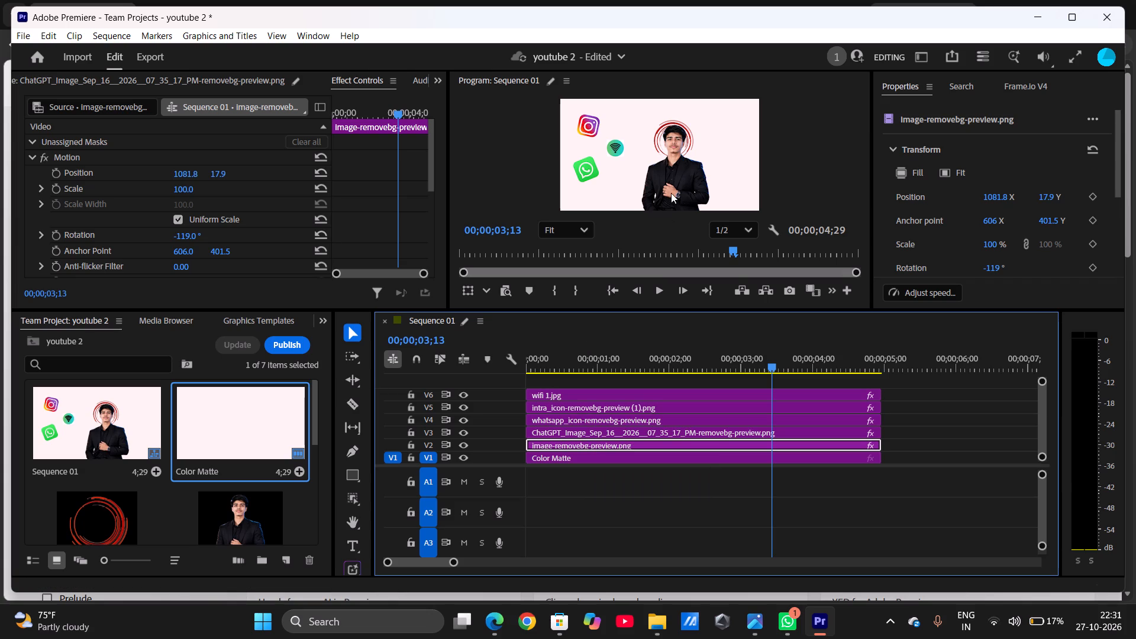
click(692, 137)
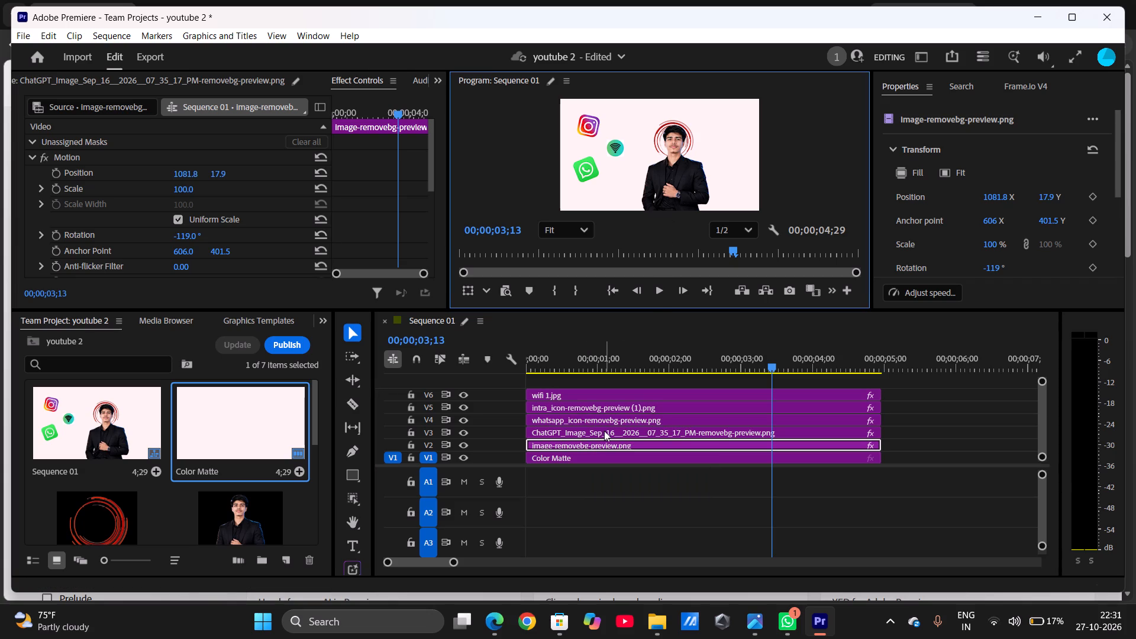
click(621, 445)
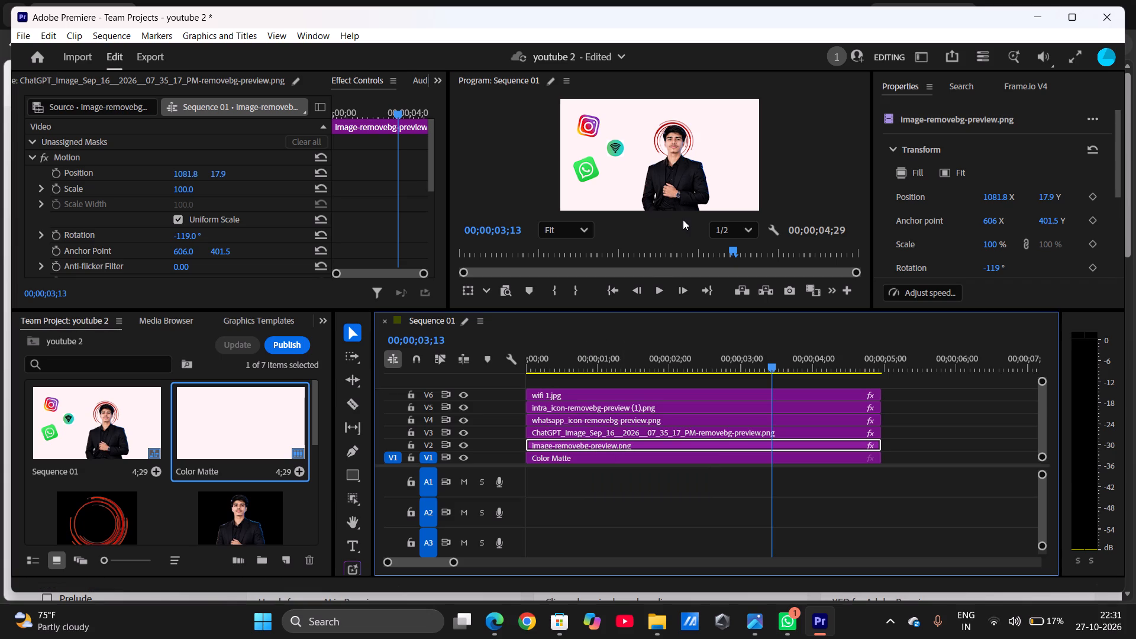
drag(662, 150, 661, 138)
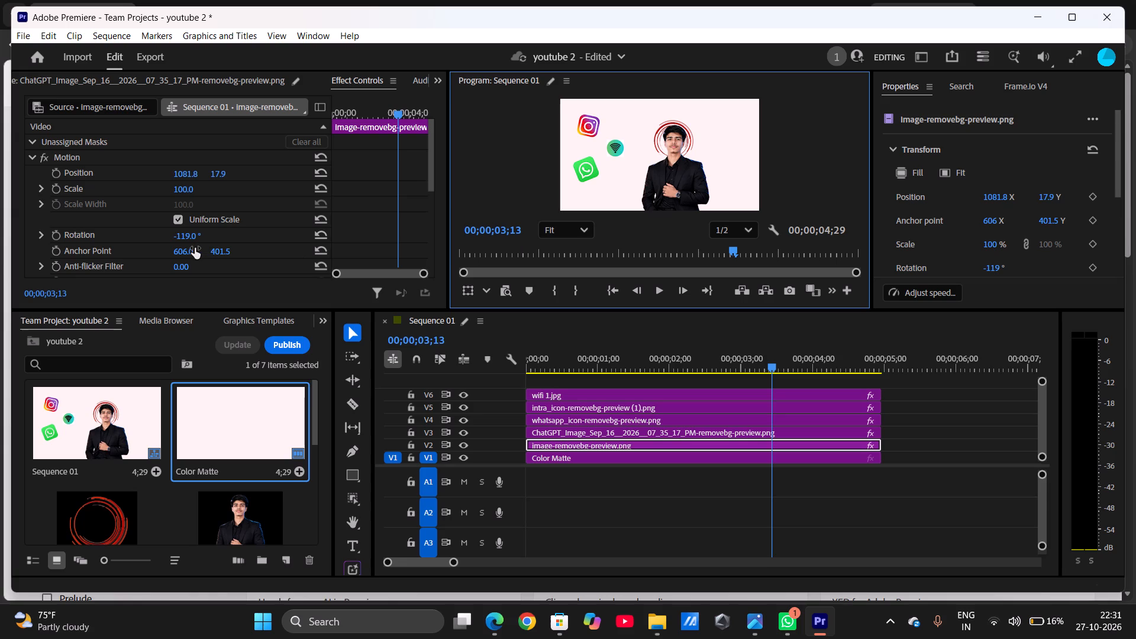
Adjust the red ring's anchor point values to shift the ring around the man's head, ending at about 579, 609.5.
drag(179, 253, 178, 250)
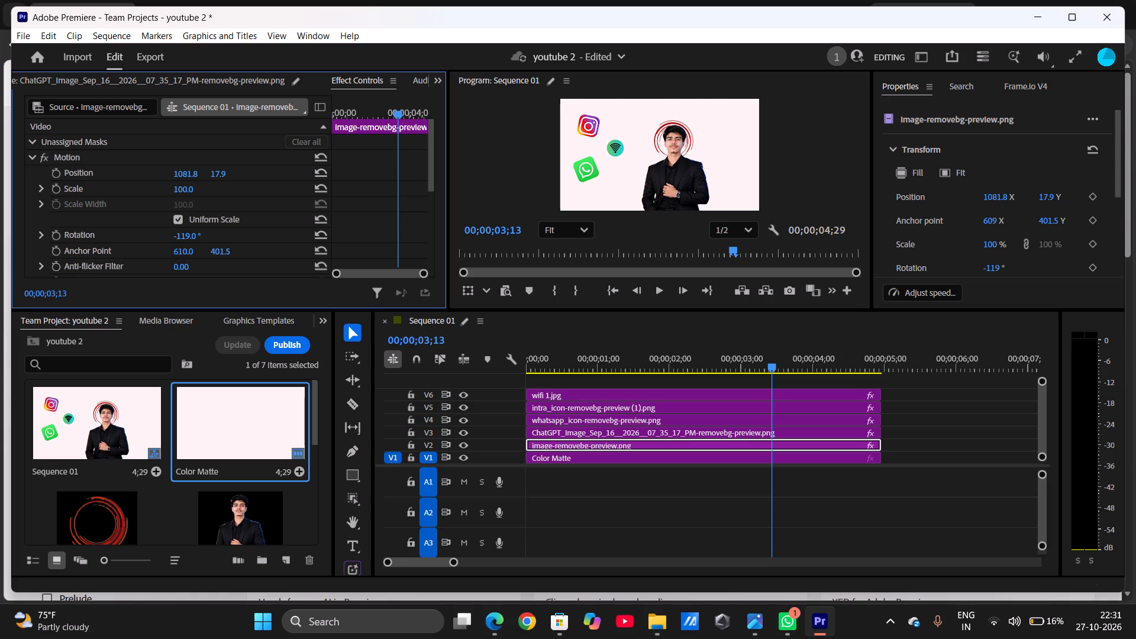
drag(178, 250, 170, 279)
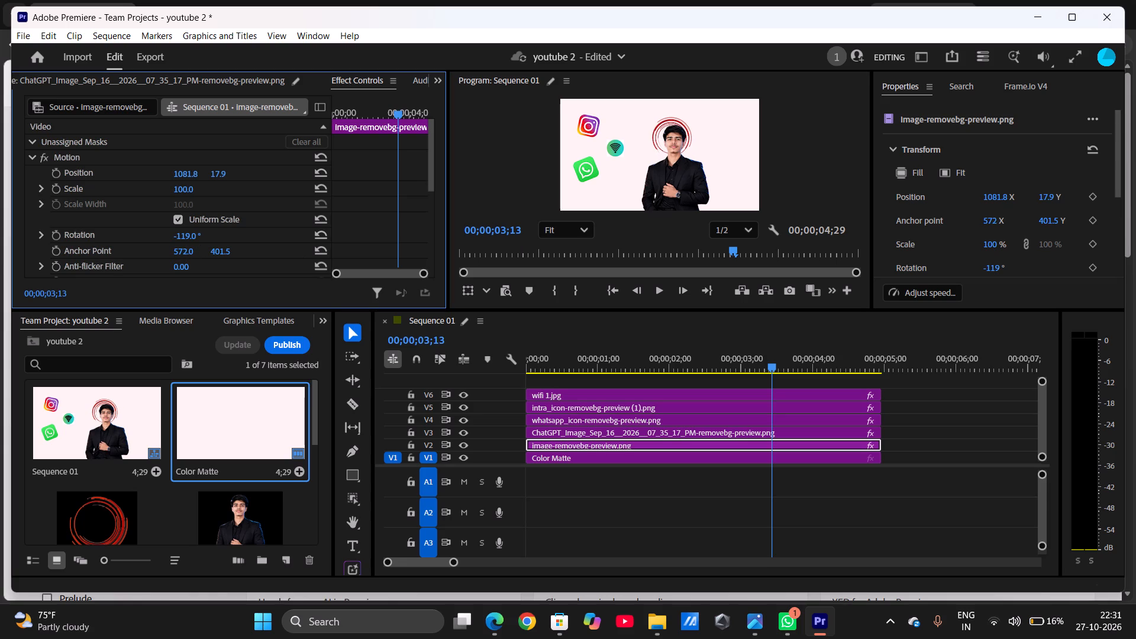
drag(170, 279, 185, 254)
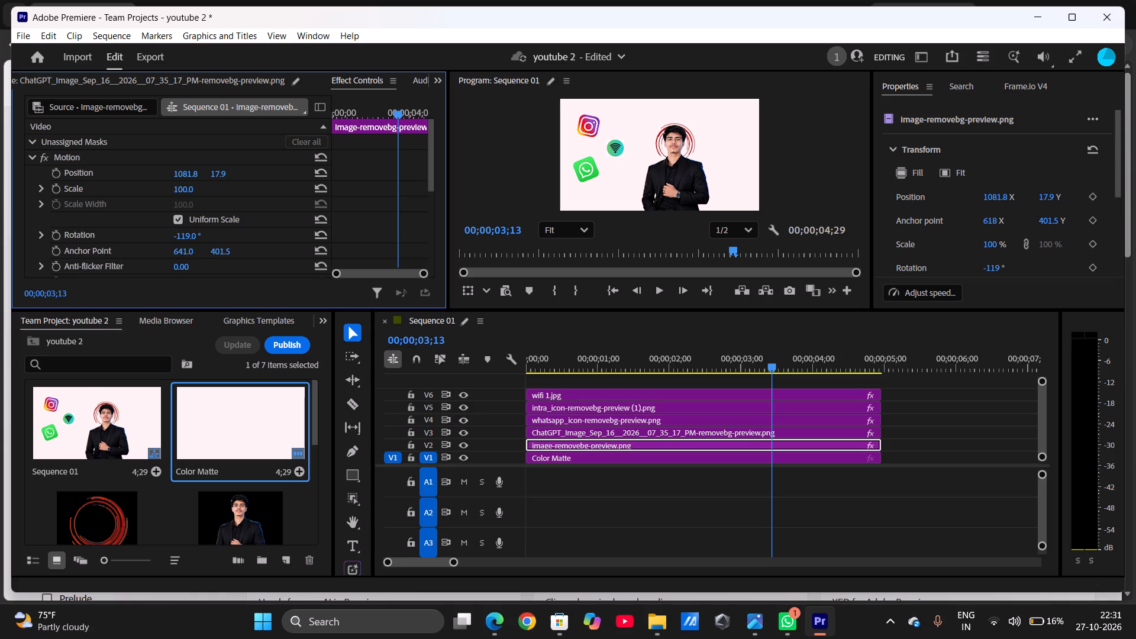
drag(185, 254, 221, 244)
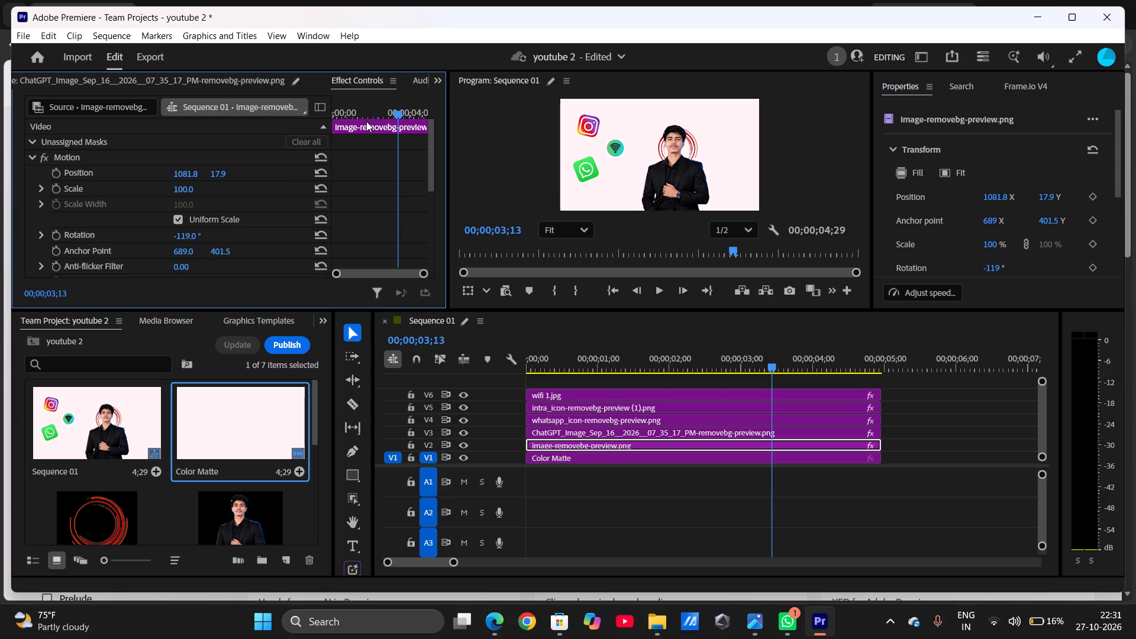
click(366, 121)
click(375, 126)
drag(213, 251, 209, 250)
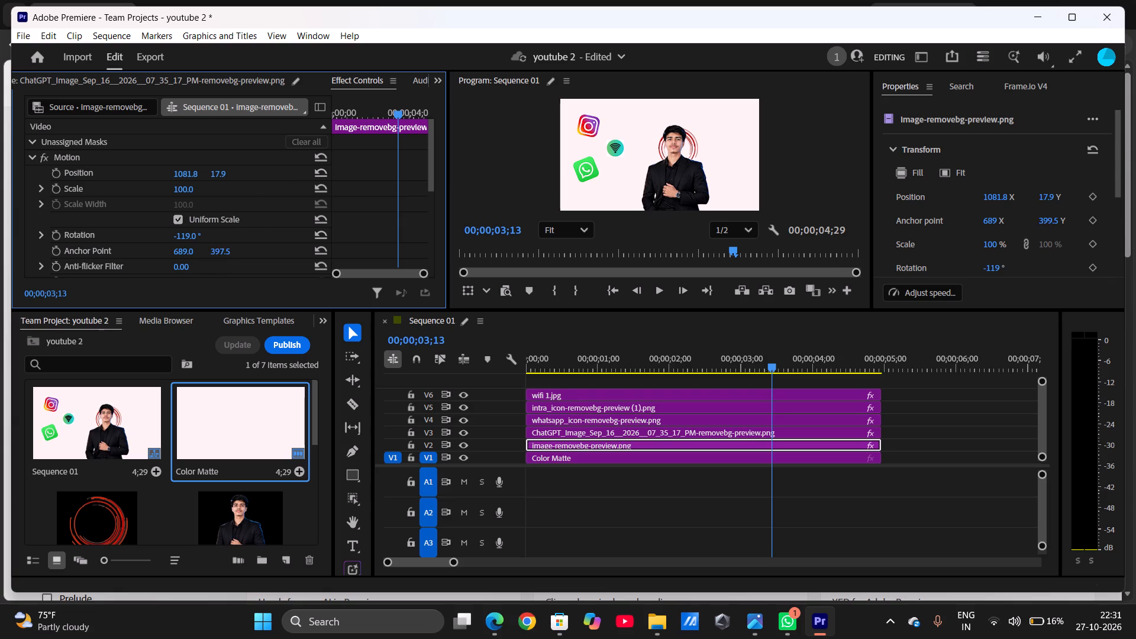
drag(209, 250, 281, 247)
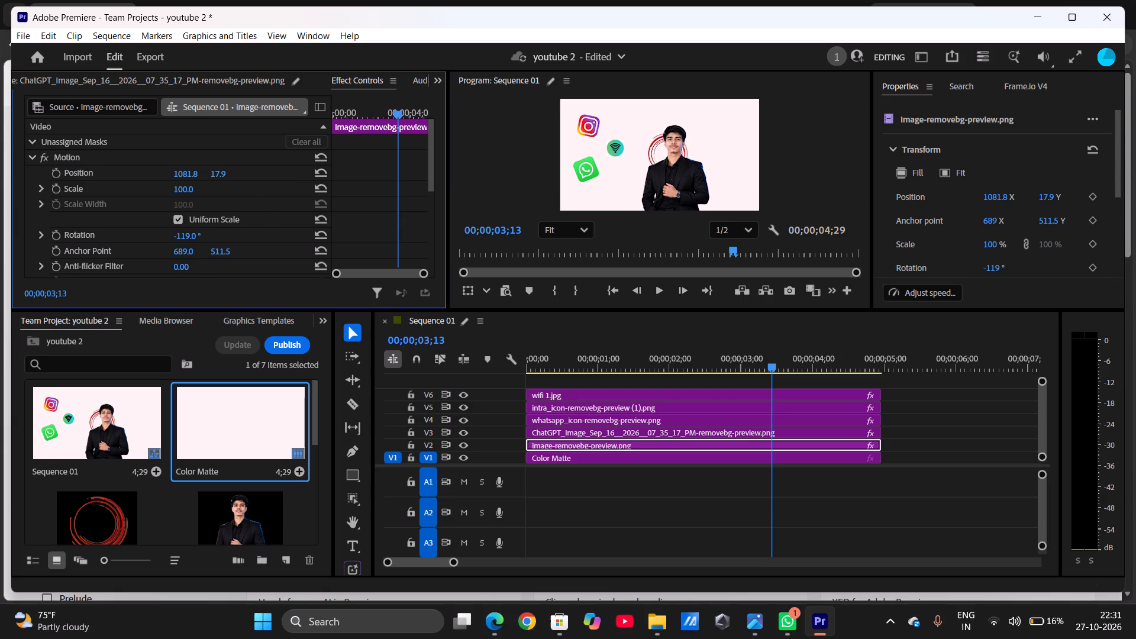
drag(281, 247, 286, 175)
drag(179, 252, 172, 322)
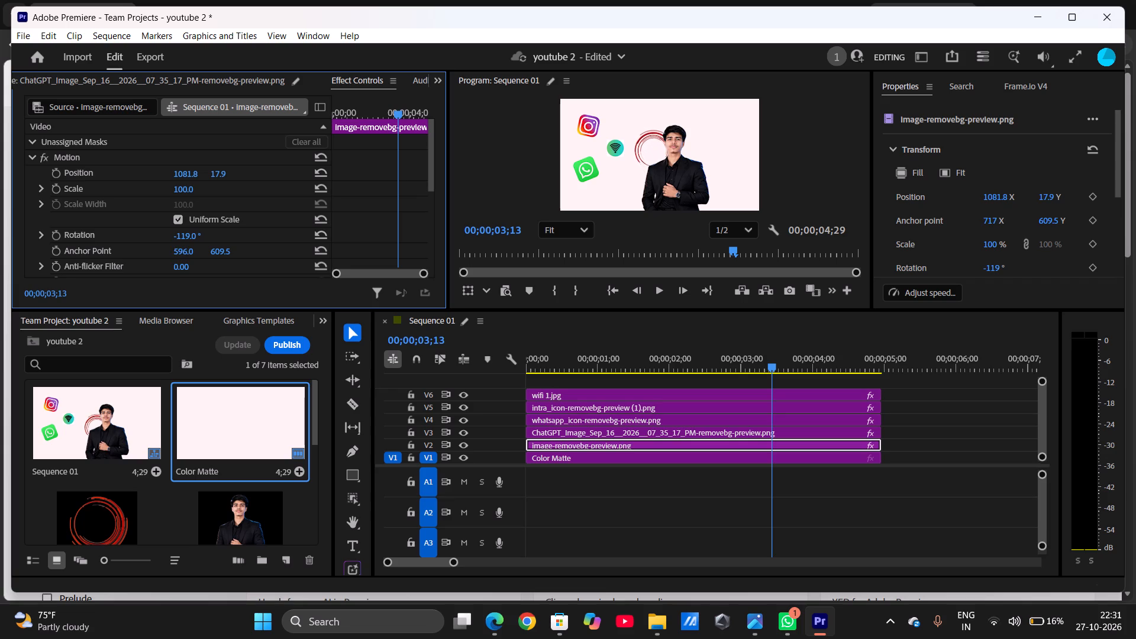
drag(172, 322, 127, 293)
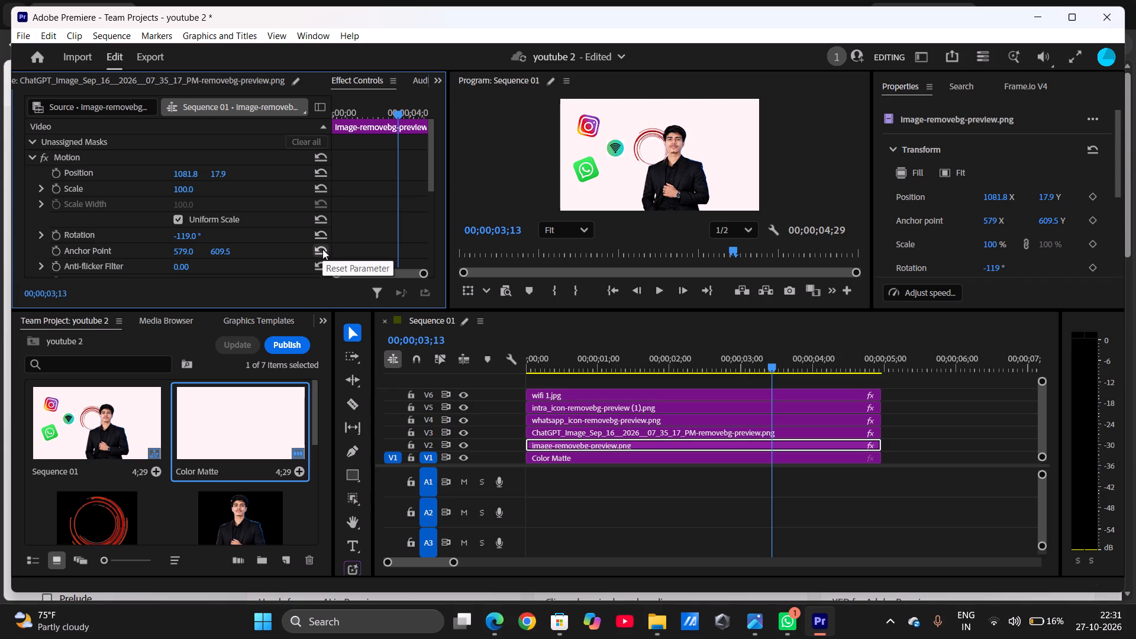
Reset the red ring's anchor point to its default 264, 236.5.
click(322, 249)
click(322, 249)
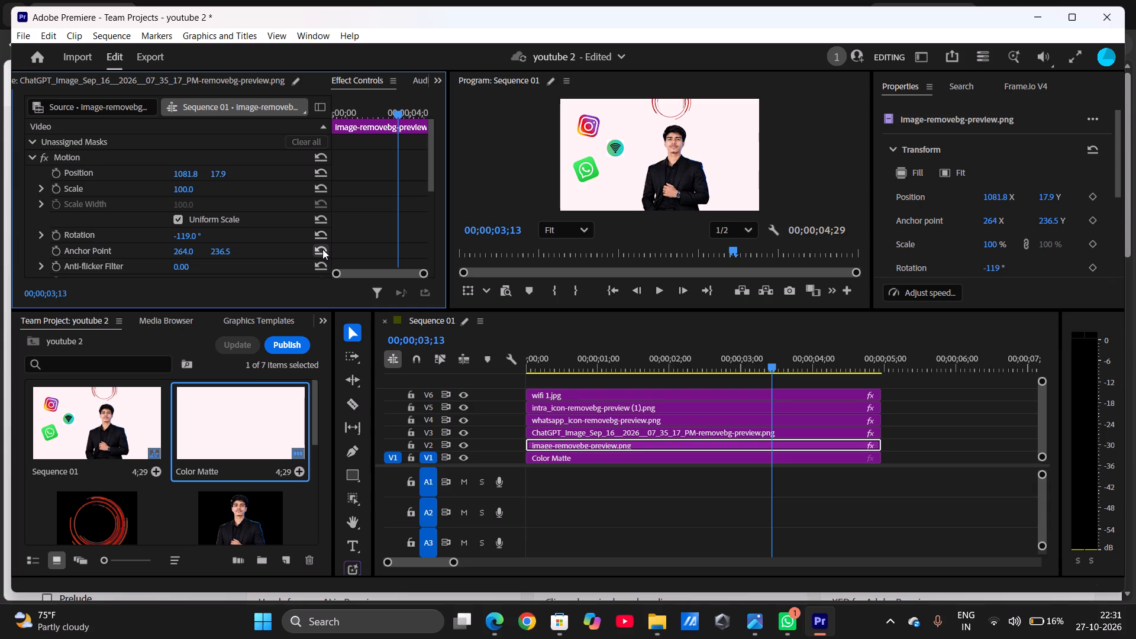
click(322, 249)
click(322, 249)
click(230, 252)
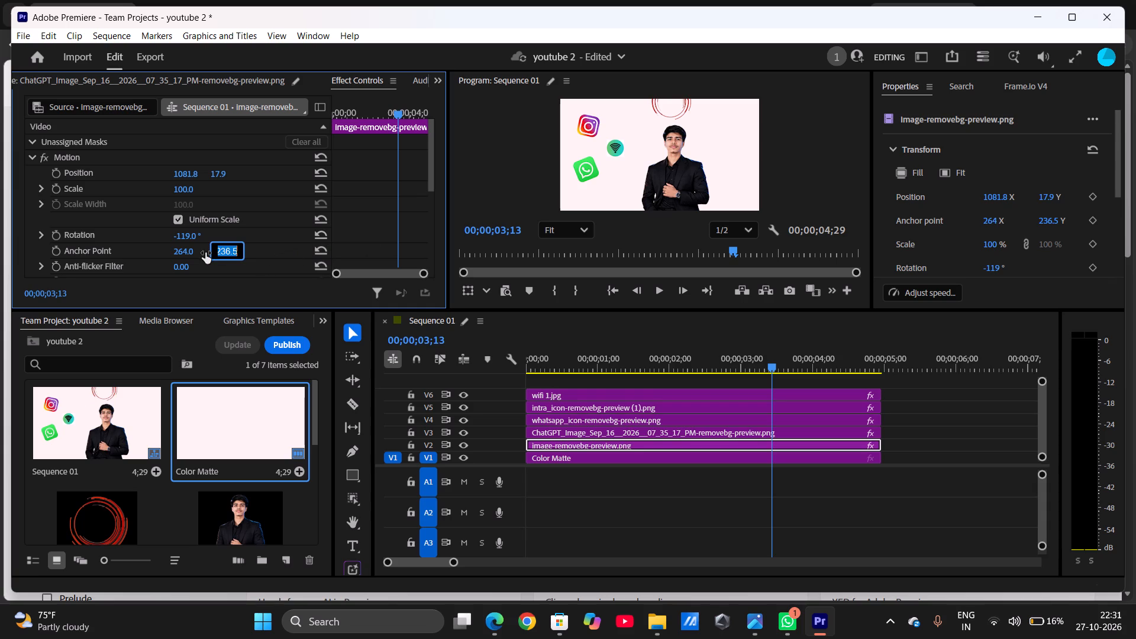
click(311, 250)
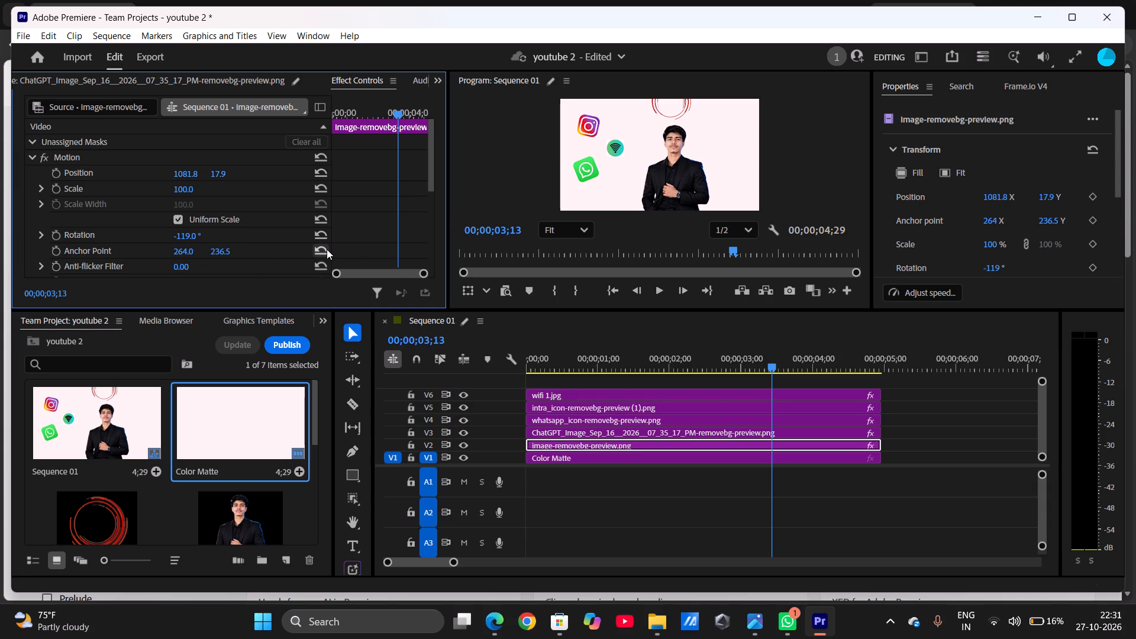
click(327, 249)
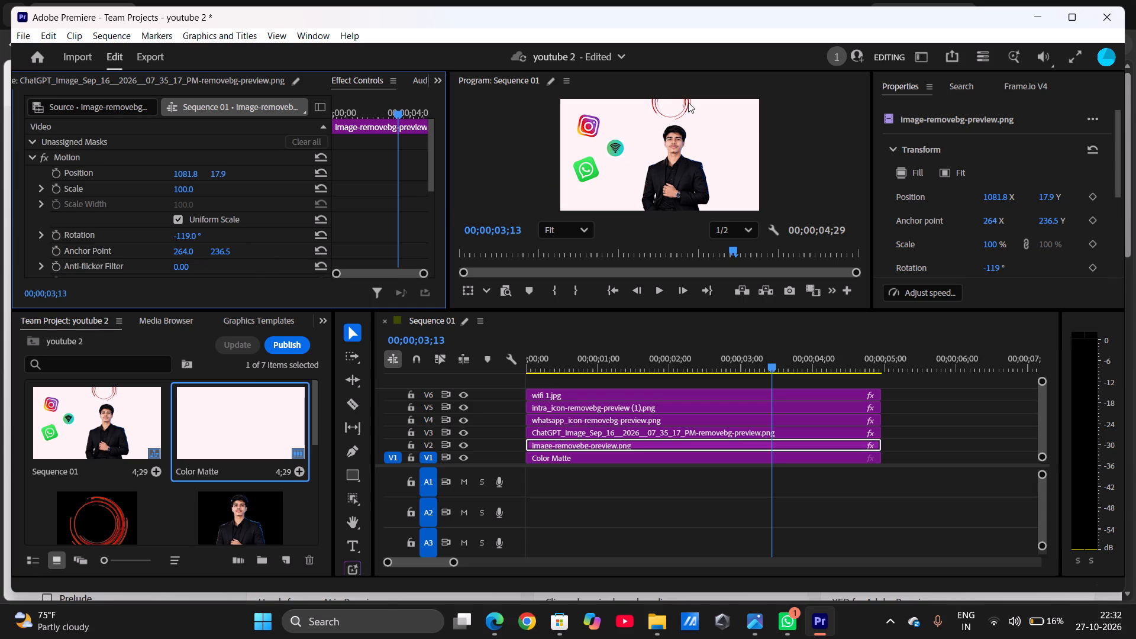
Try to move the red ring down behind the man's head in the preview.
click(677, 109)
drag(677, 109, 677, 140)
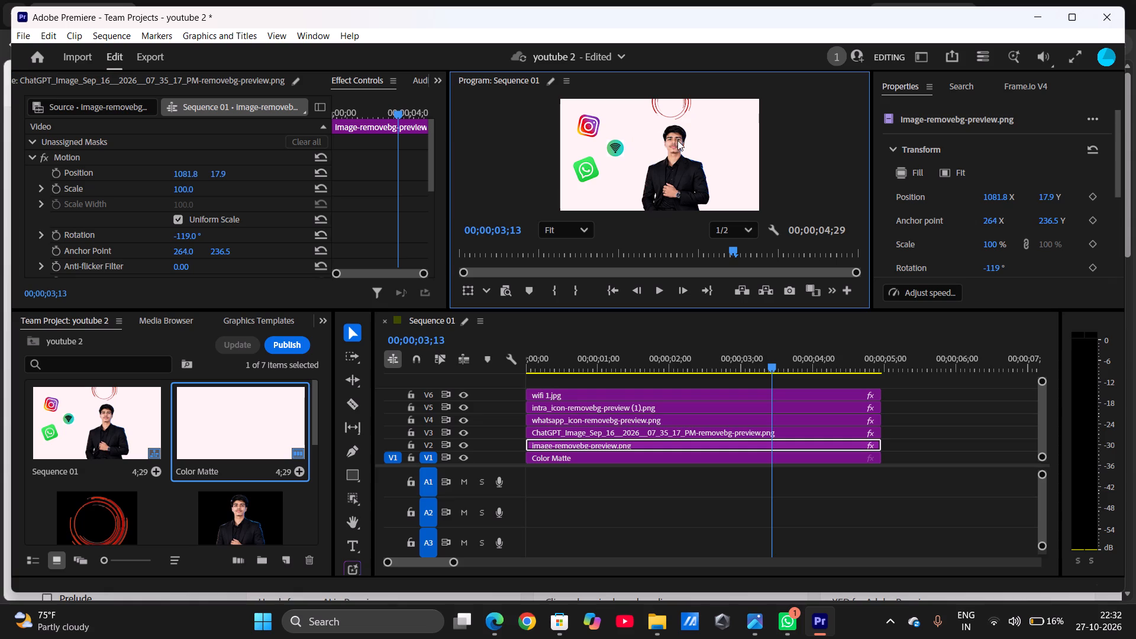
Adjust the red ring's anchor point to 645, 414.5 so the ring sits around the man's head.
click(189, 254)
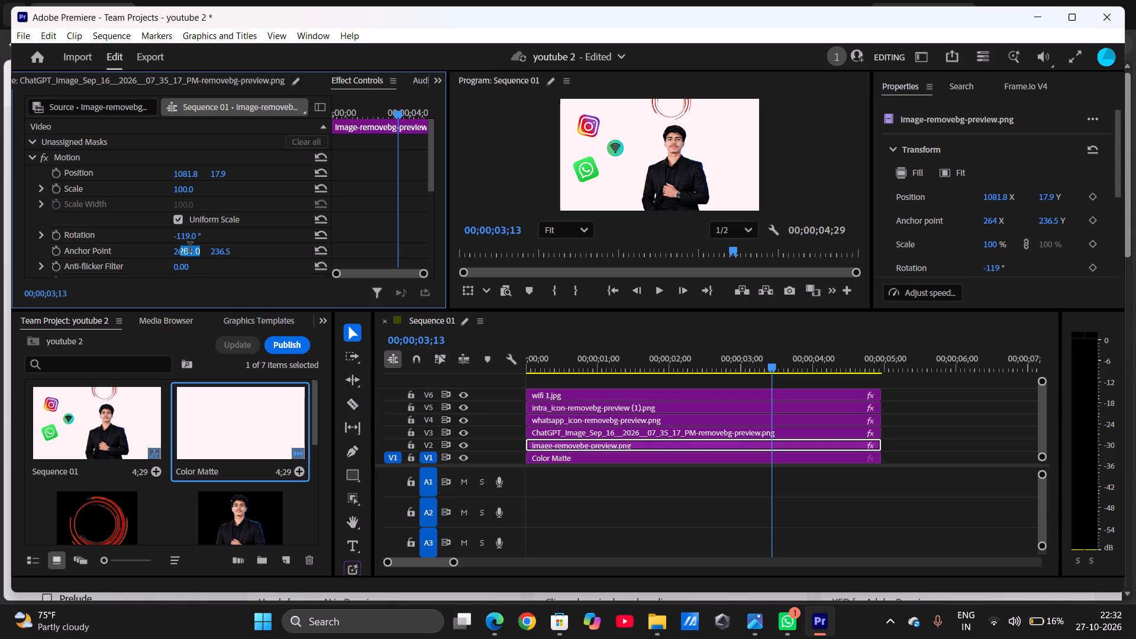
triple_click(321, 248)
double_click(321, 248)
double_click(321, 248)
drag(180, 254, 143, 253)
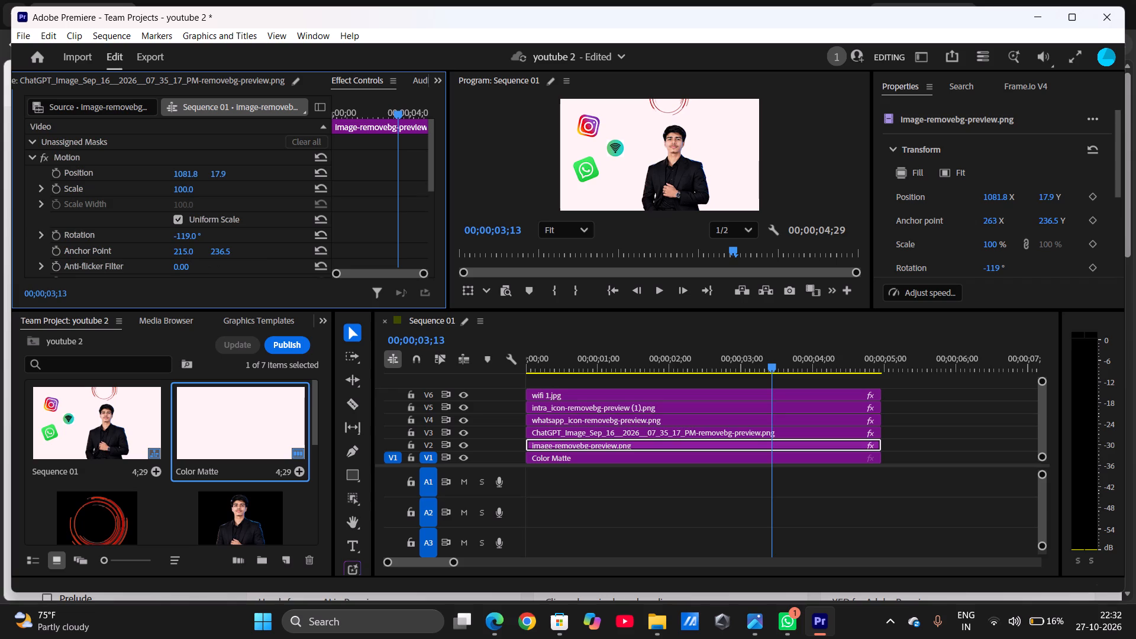
drag(143, 253, 375, 239)
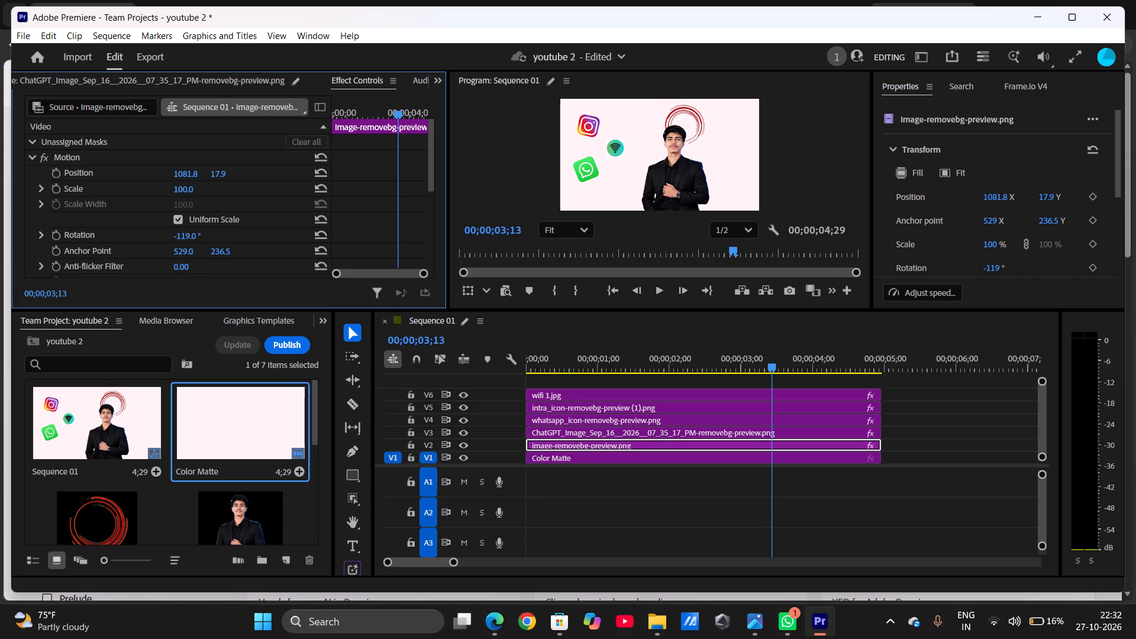
drag(375, 239, 448, 247)
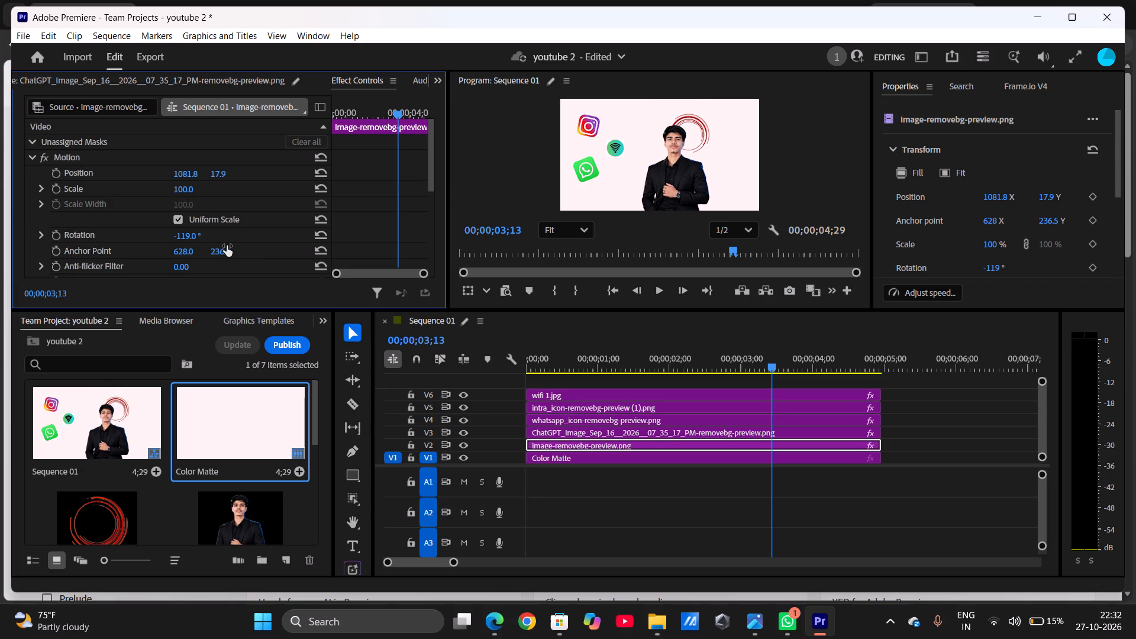
drag(224, 253, 257, 248)
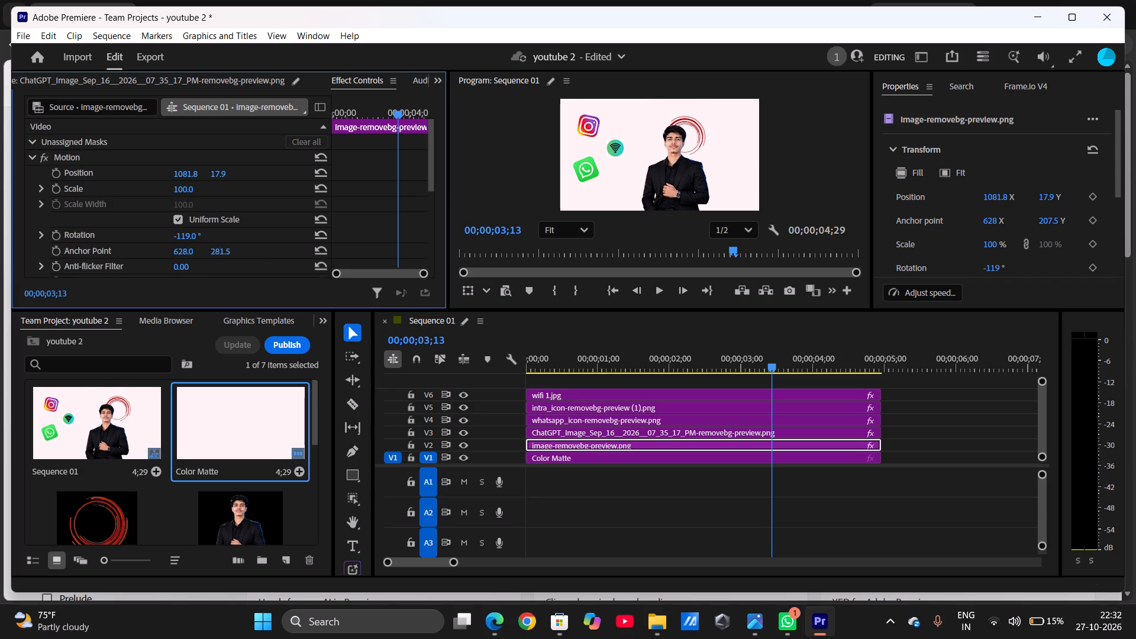
drag(257, 248, 344, 228)
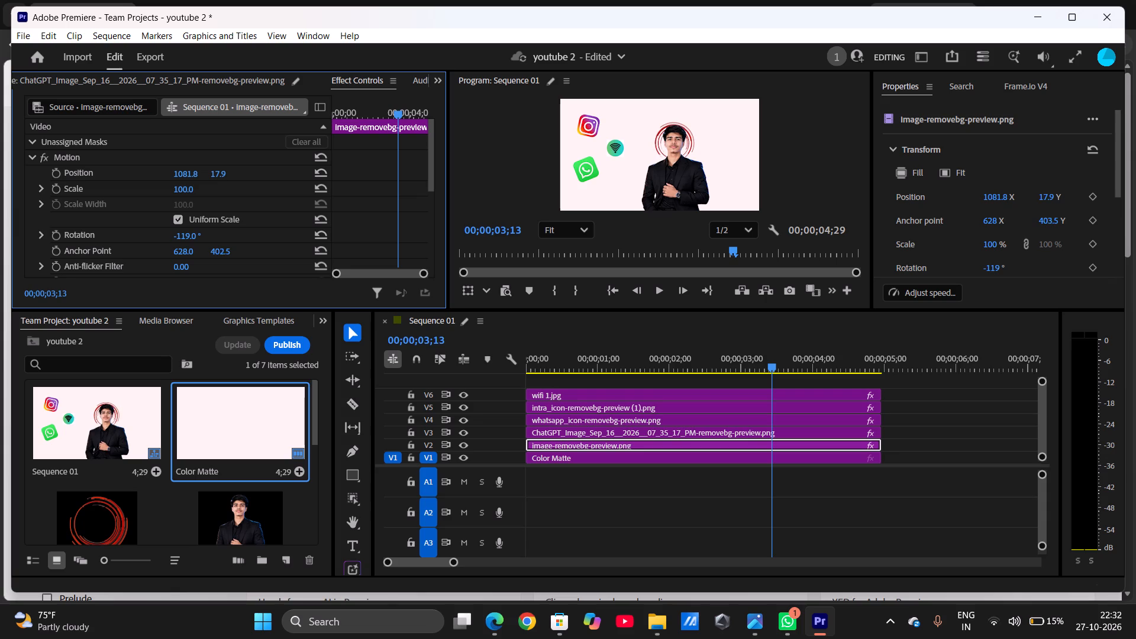
drag(344, 228, 339, 218)
drag(183, 254, 183, 251)
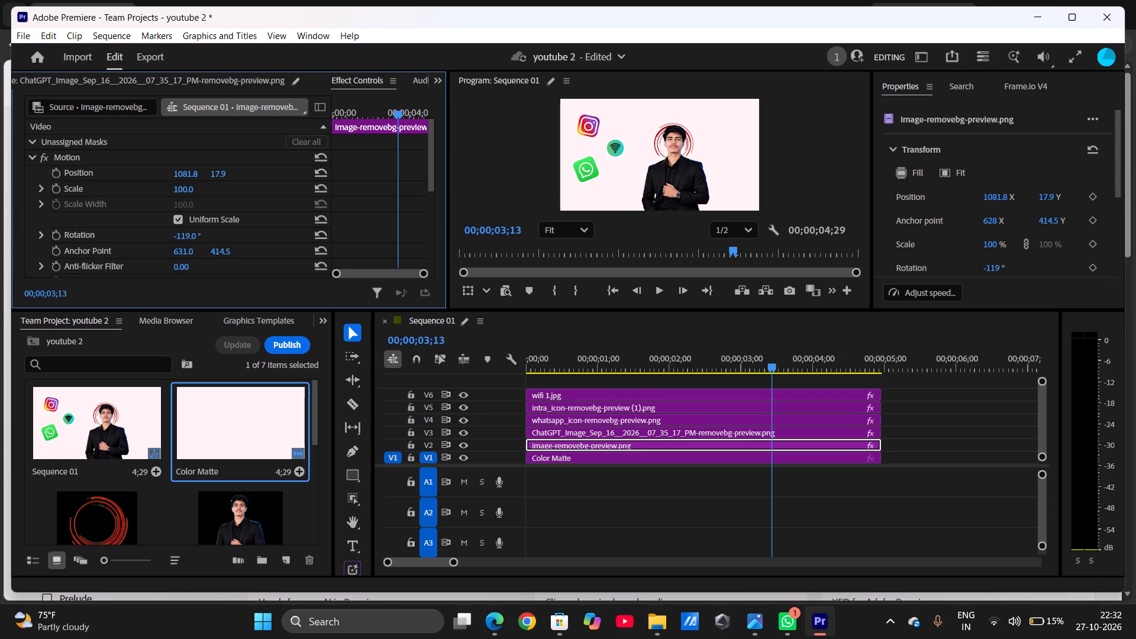
drag(183, 251, 186, 243)
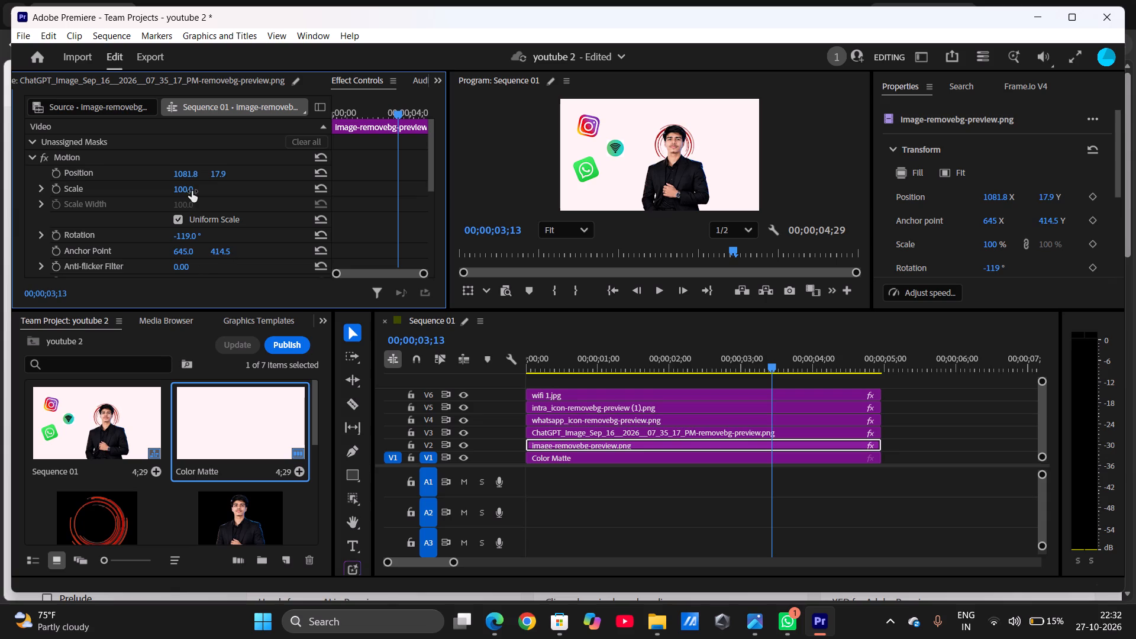
Fine-tune the red ring's position to about 1081.8, -30.1.
drag(185, 174, 185, 171)
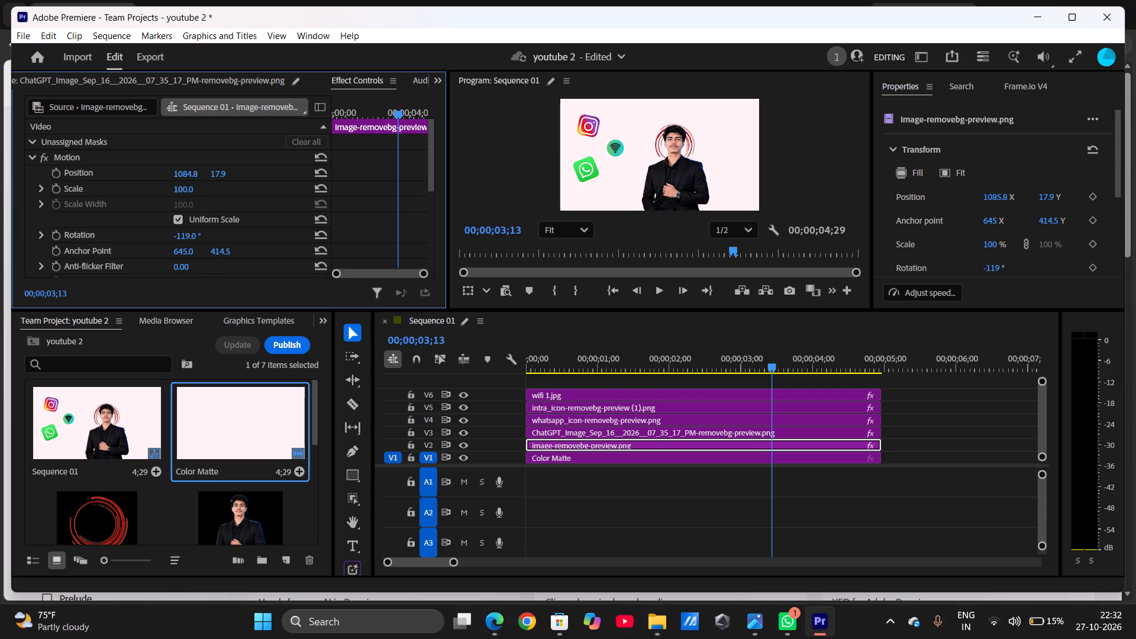
drag(185, 171, 177, 170)
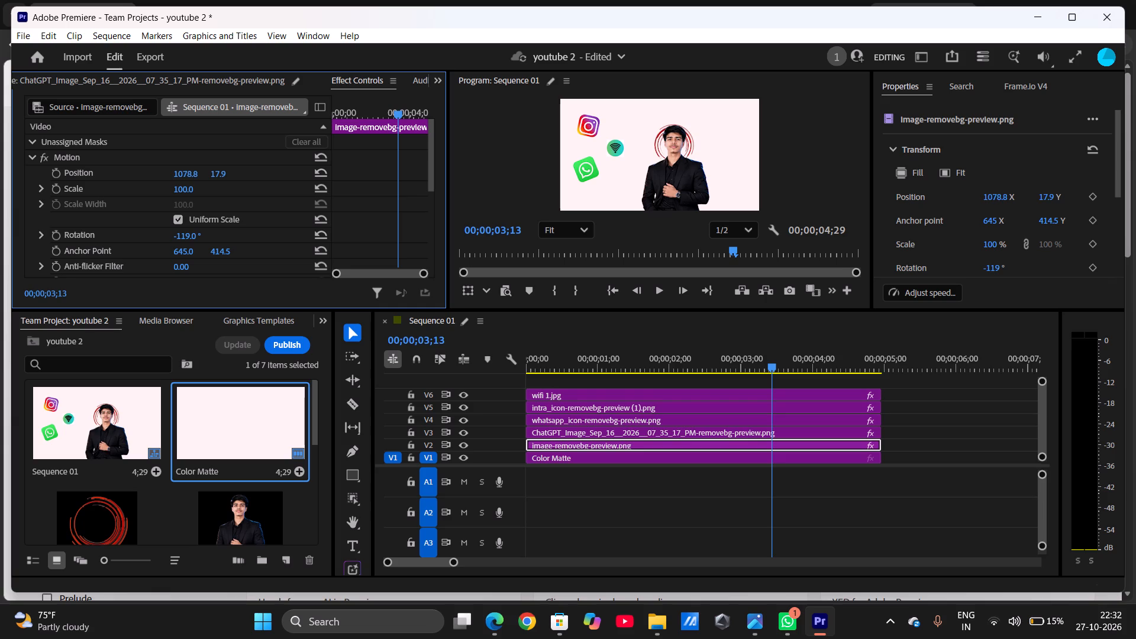
drag(177, 170, 179, 170)
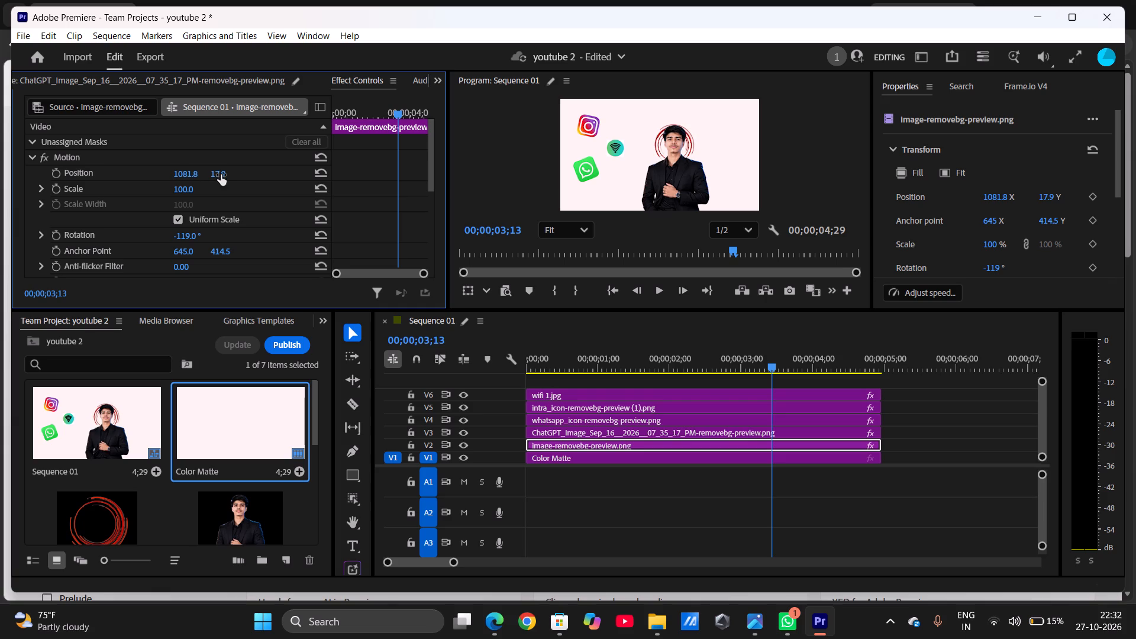
drag(221, 175, 225, 172)
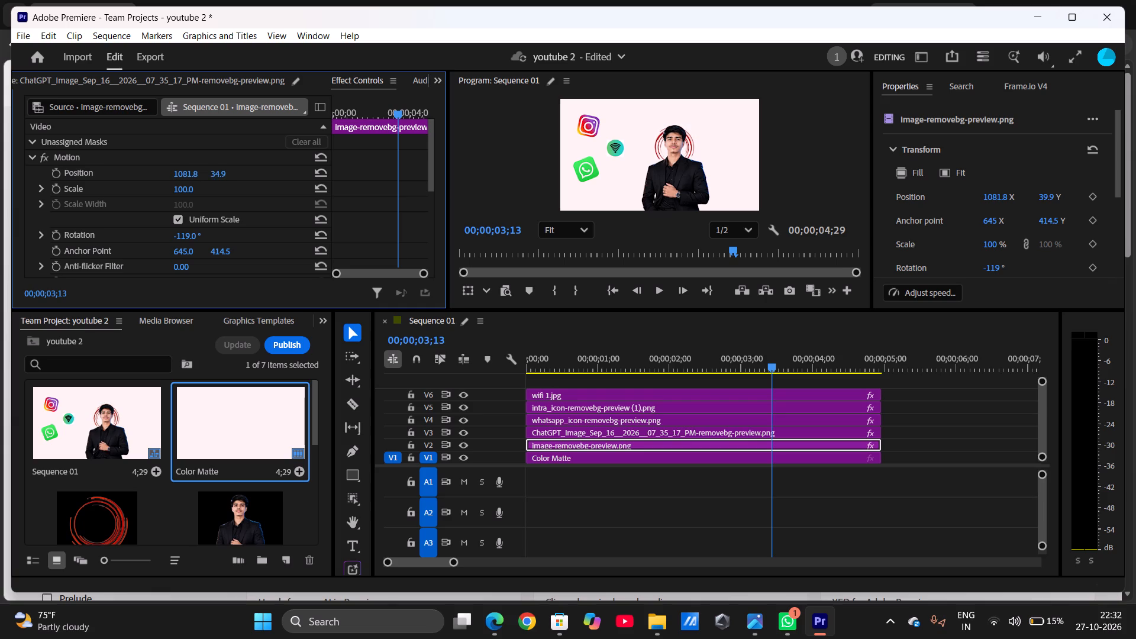
Fine-tune the red ring's vertical position to -30.1 so it sits around the man's head.
drag(225, 172, 162, 180)
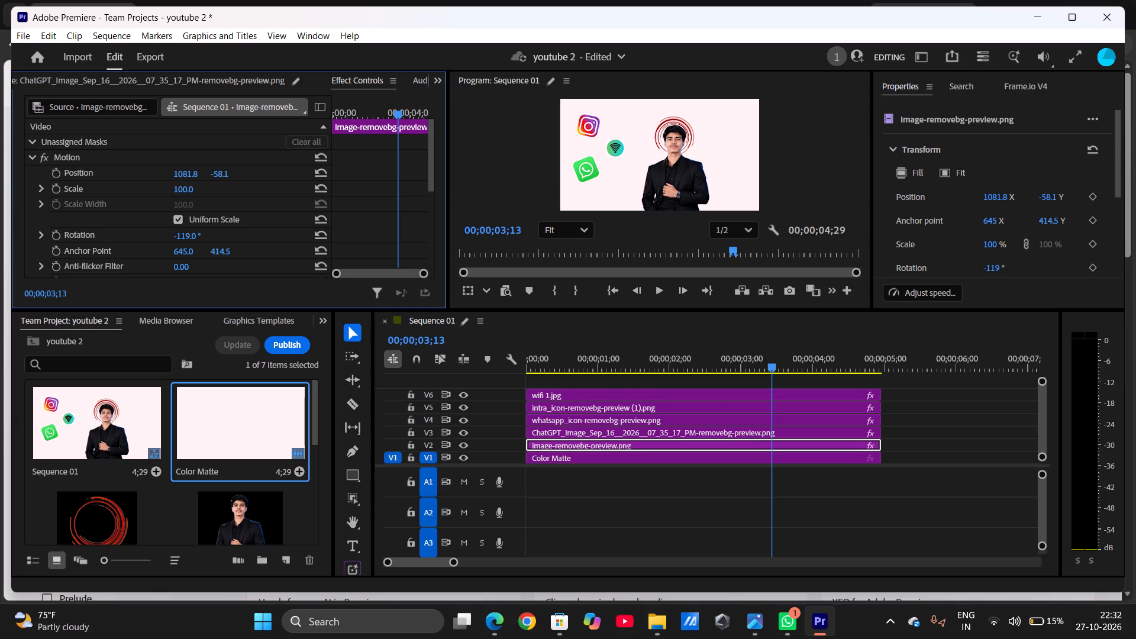
drag(162, 180, 166, 180)
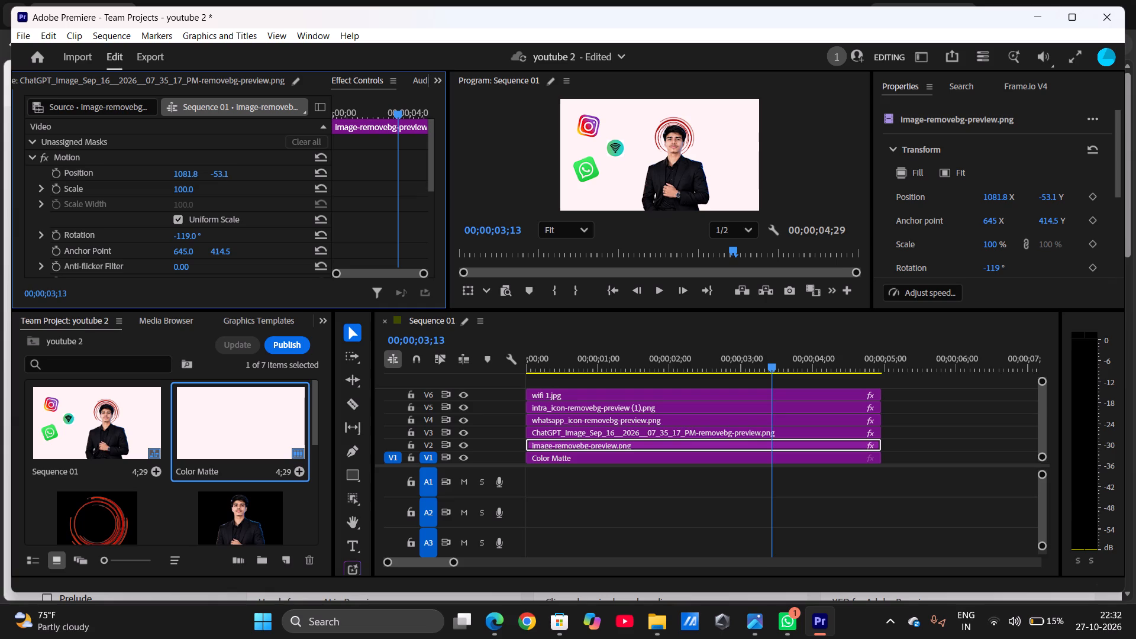
drag(166, 180, 184, 182)
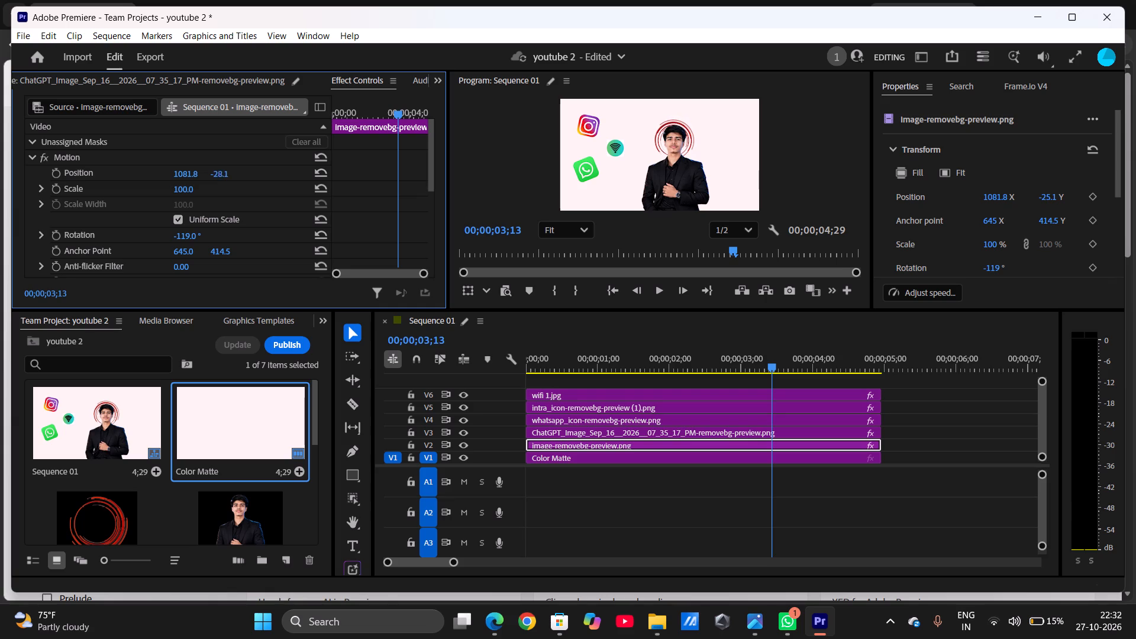
drag(184, 182, 179, 179)
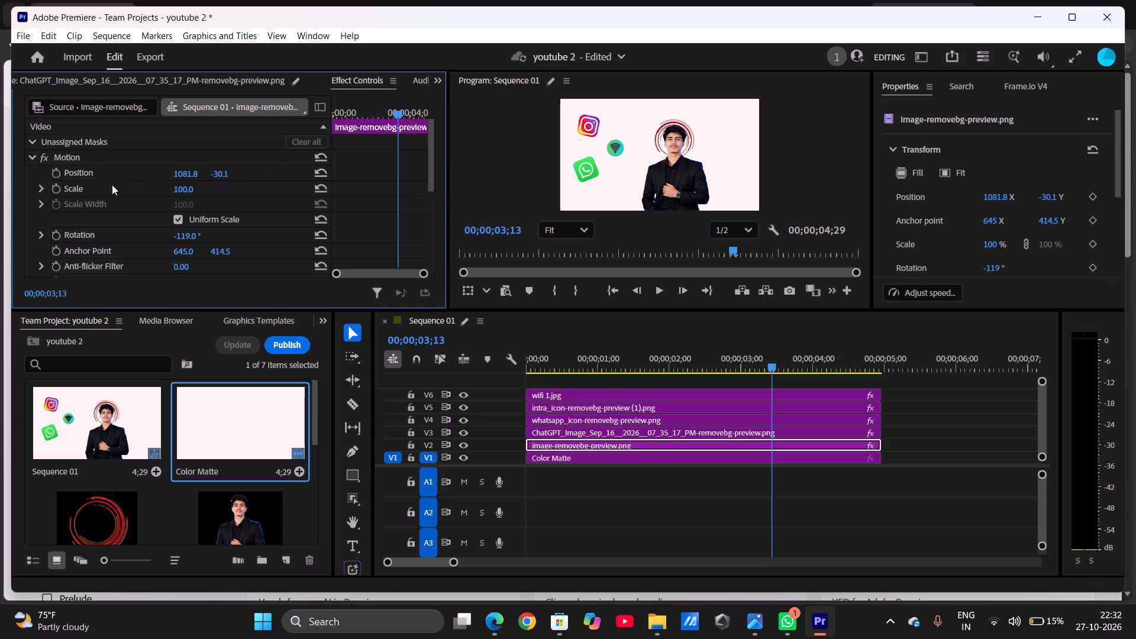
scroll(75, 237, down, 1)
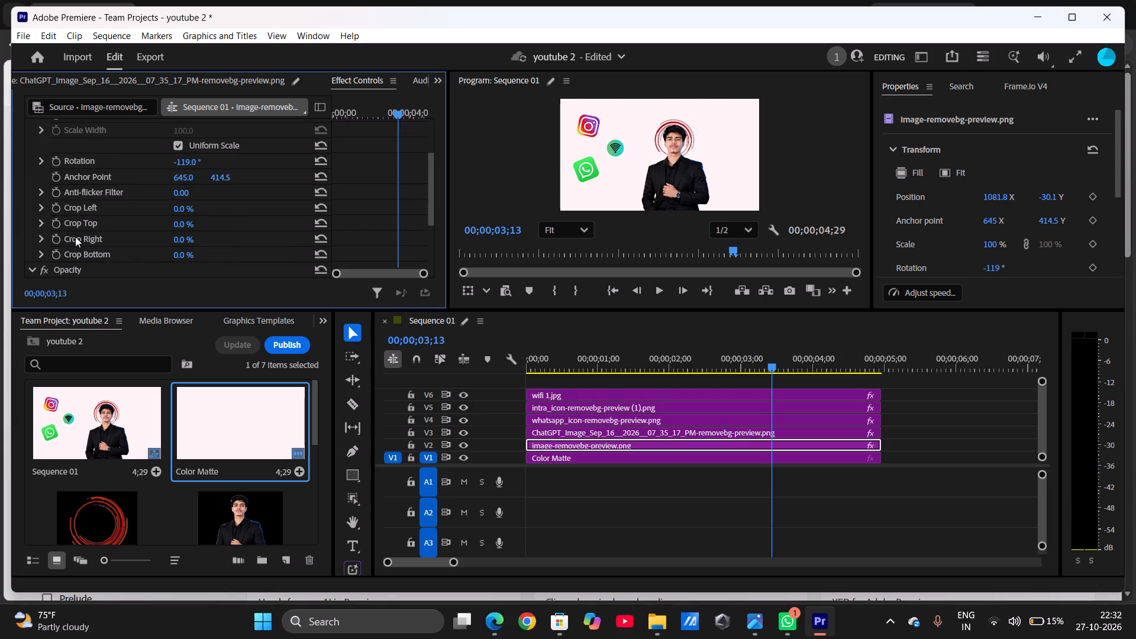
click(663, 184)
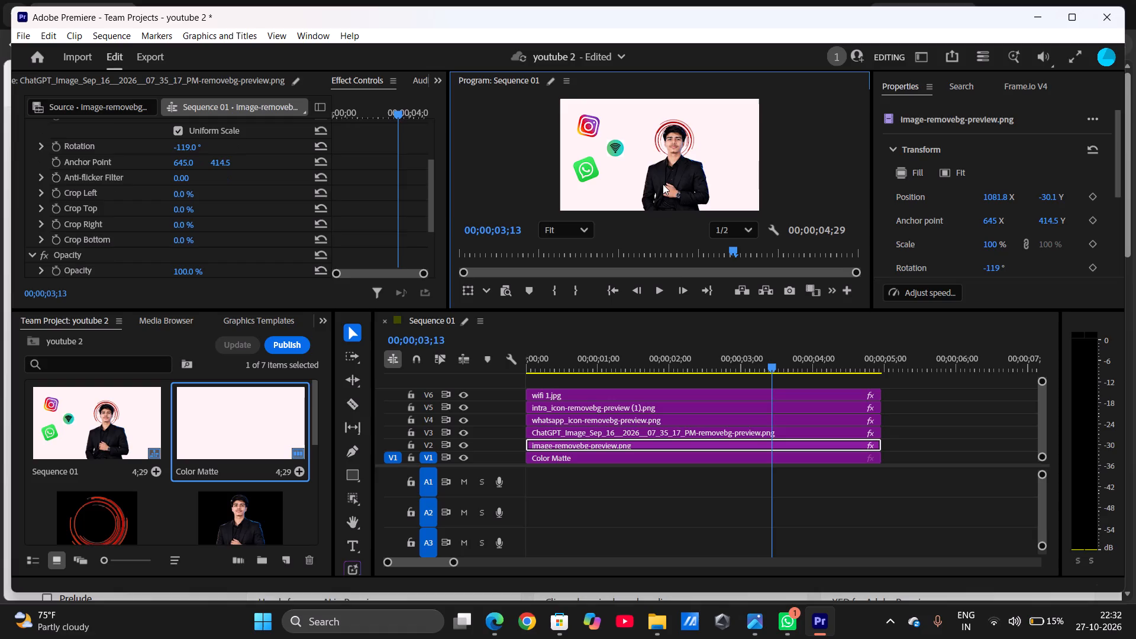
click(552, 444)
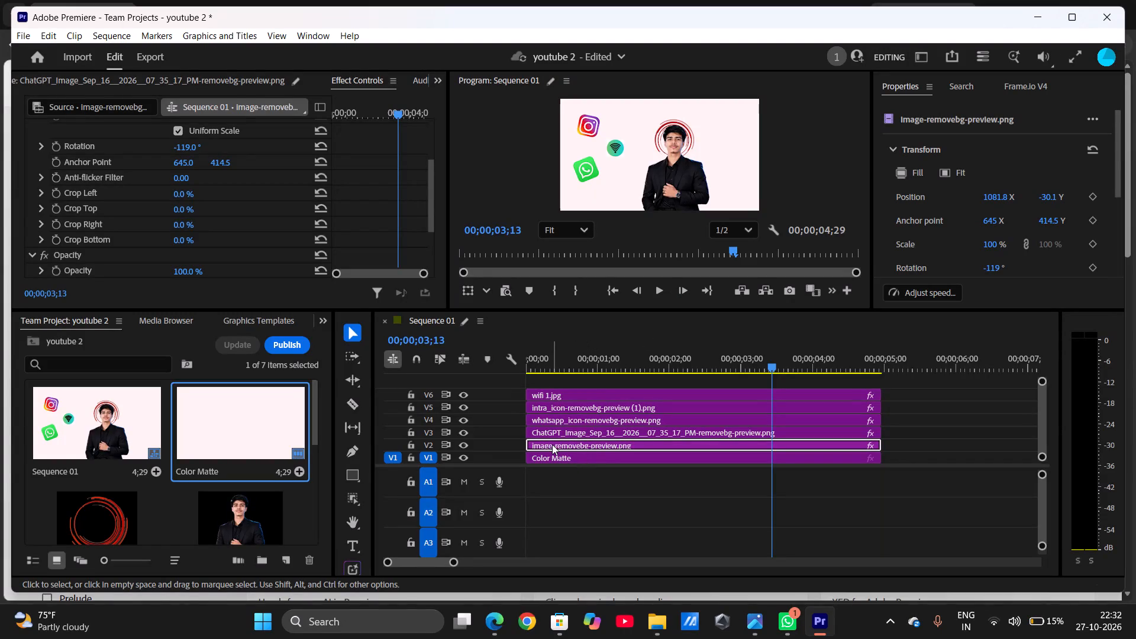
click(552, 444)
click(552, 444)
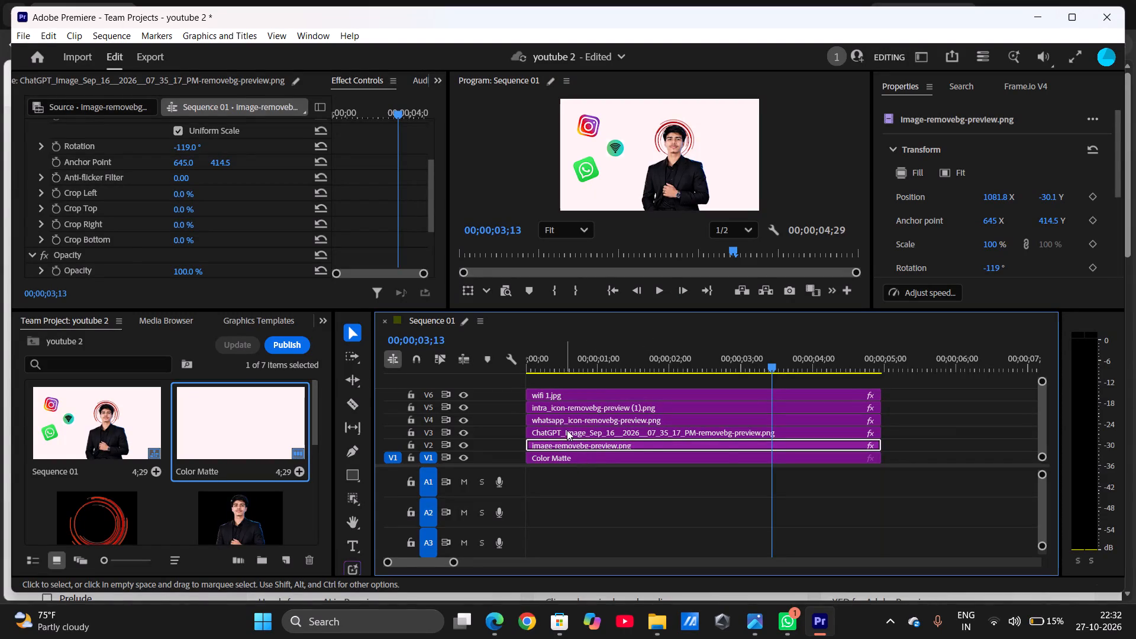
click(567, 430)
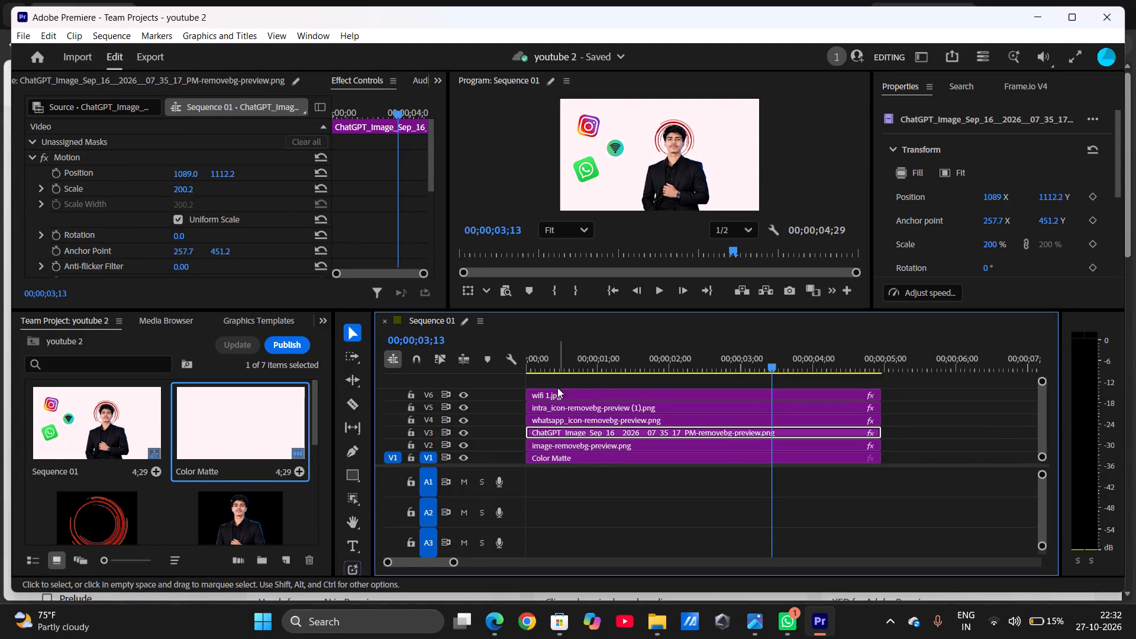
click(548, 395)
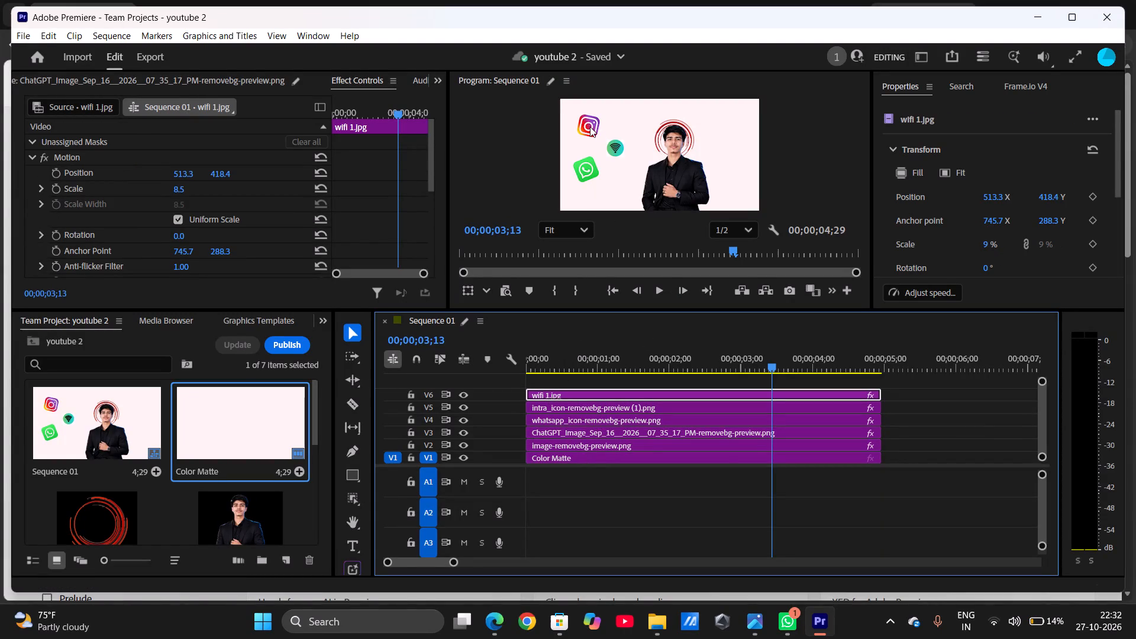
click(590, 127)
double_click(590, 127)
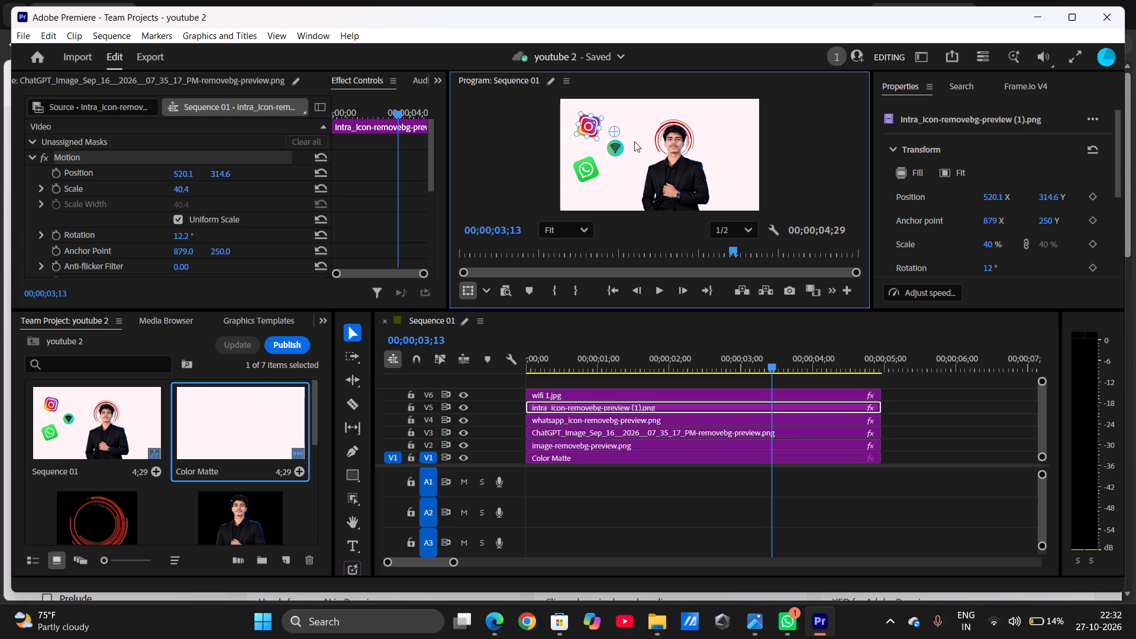
Enlarge the man's portrait in the preview to a uniform scale of about 233.5%.
double_click(676, 179)
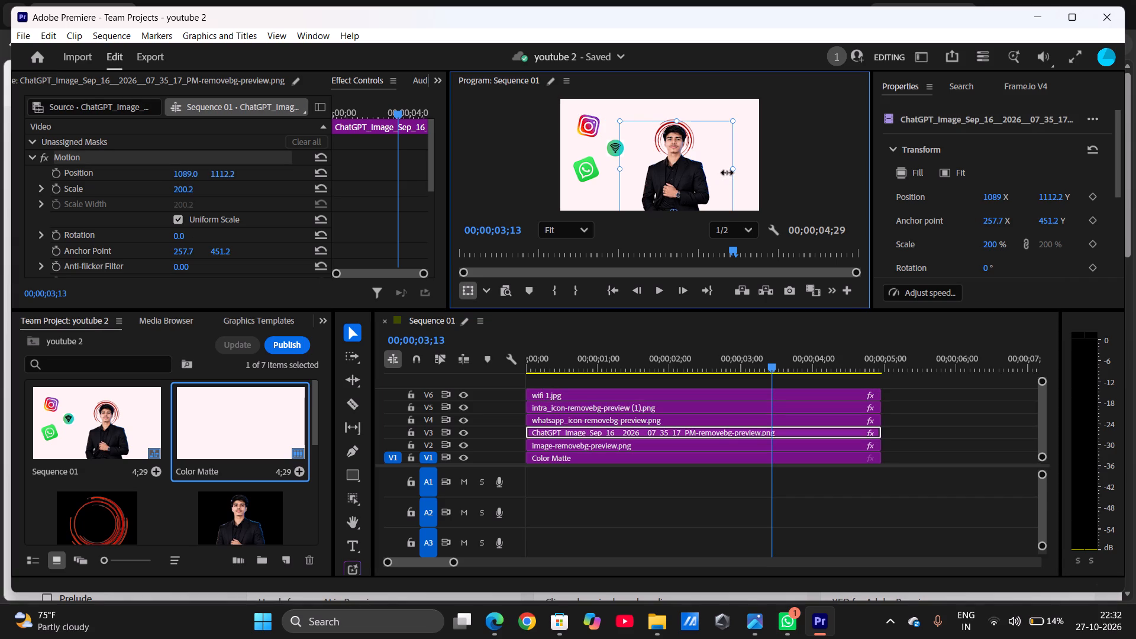
click(735, 171)
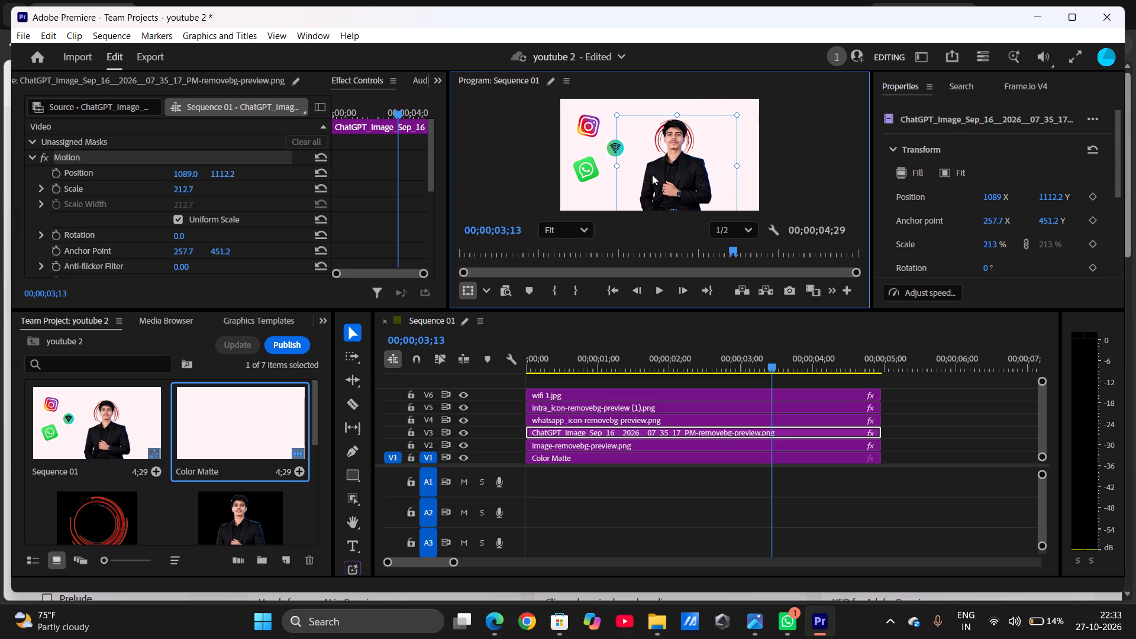
click(612, 167)
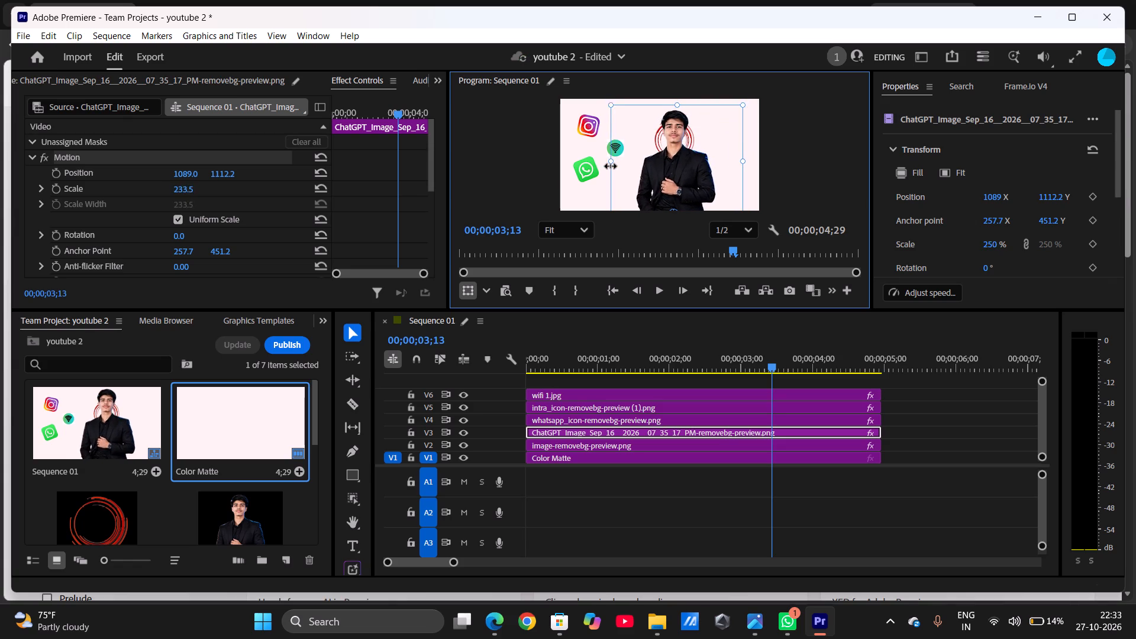
Move the man's portrait on V3 downward and toward the icons, to about 988.7, 1190.9.
drag(690, 185, 685, 189)
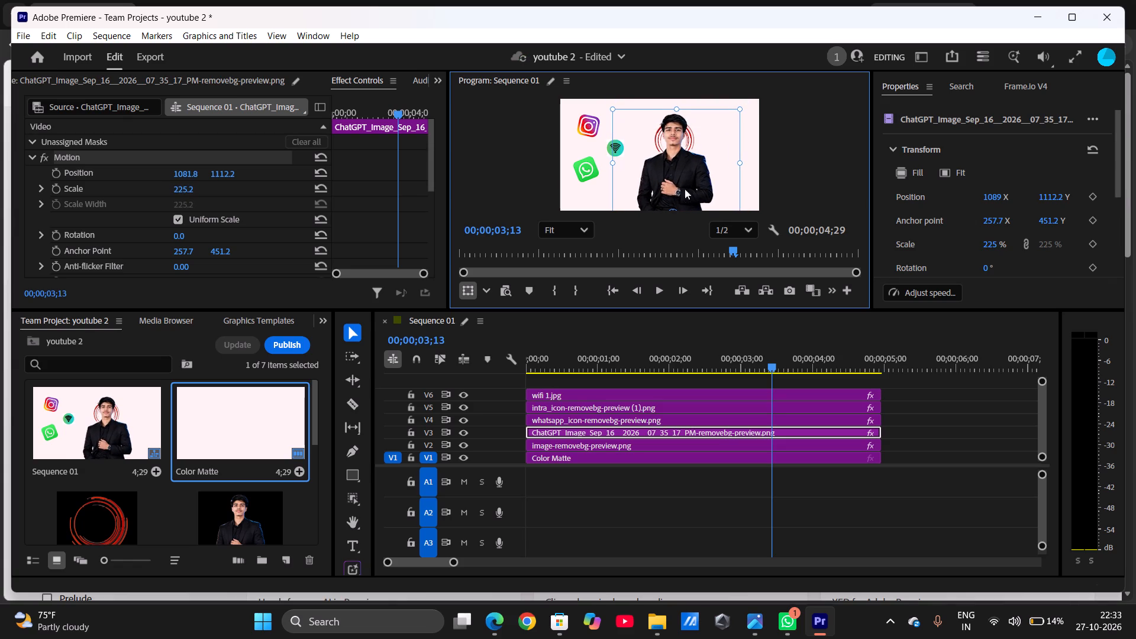
drag(685, 189, 679, 193)
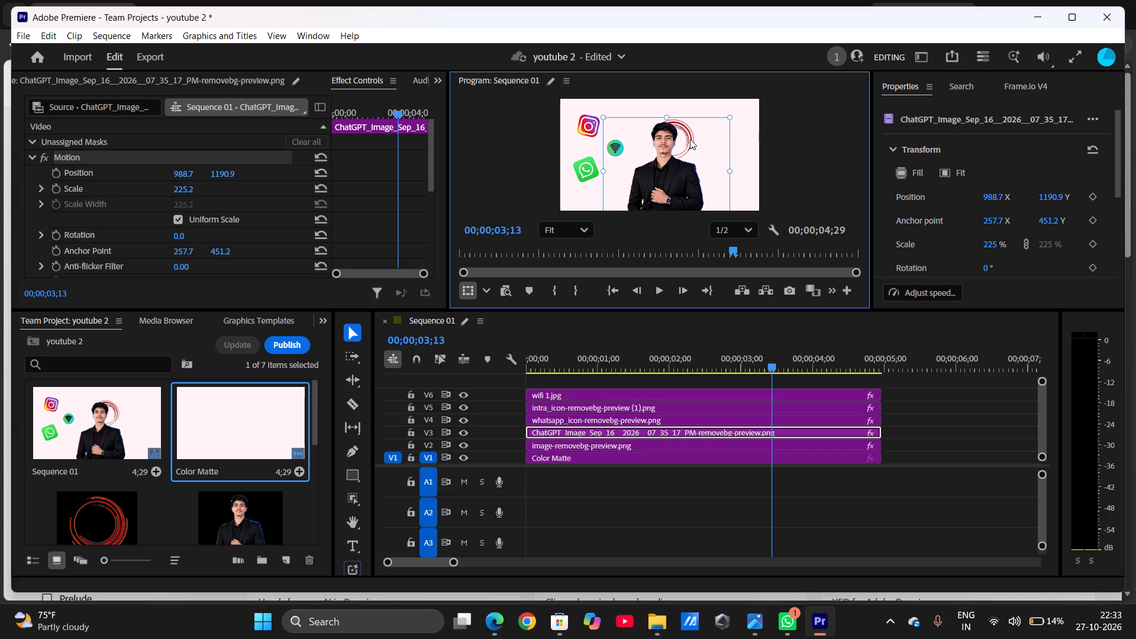
Move the red ring on V2 behind the shifted portrait's head and shoulders, to about 974.3, 112.9.
double_click(688, 140)
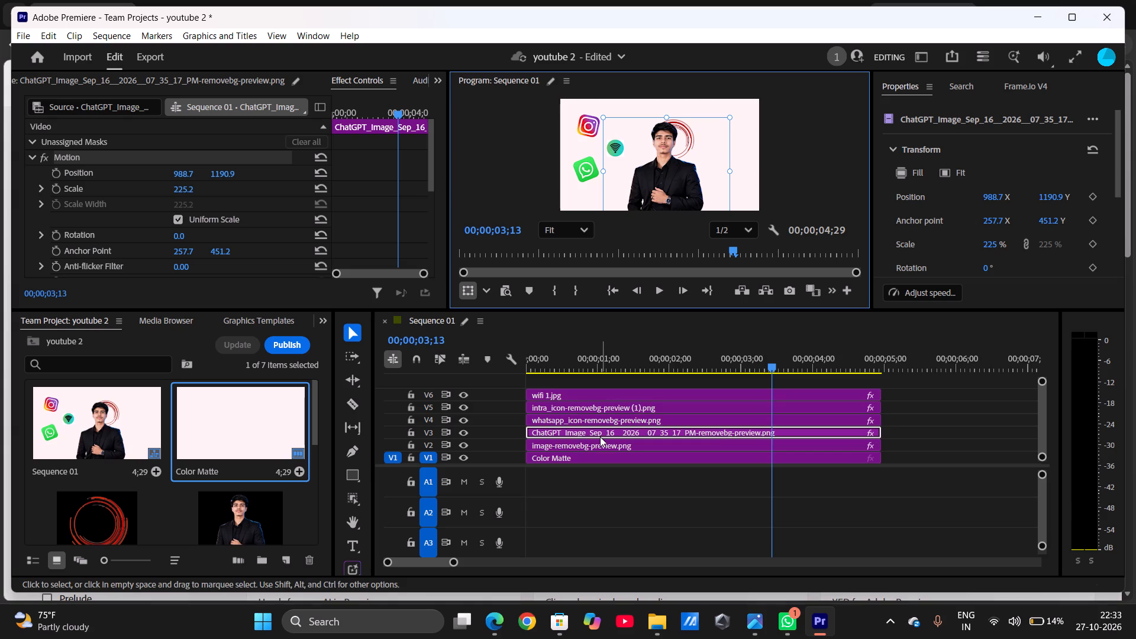
click(598, 444)
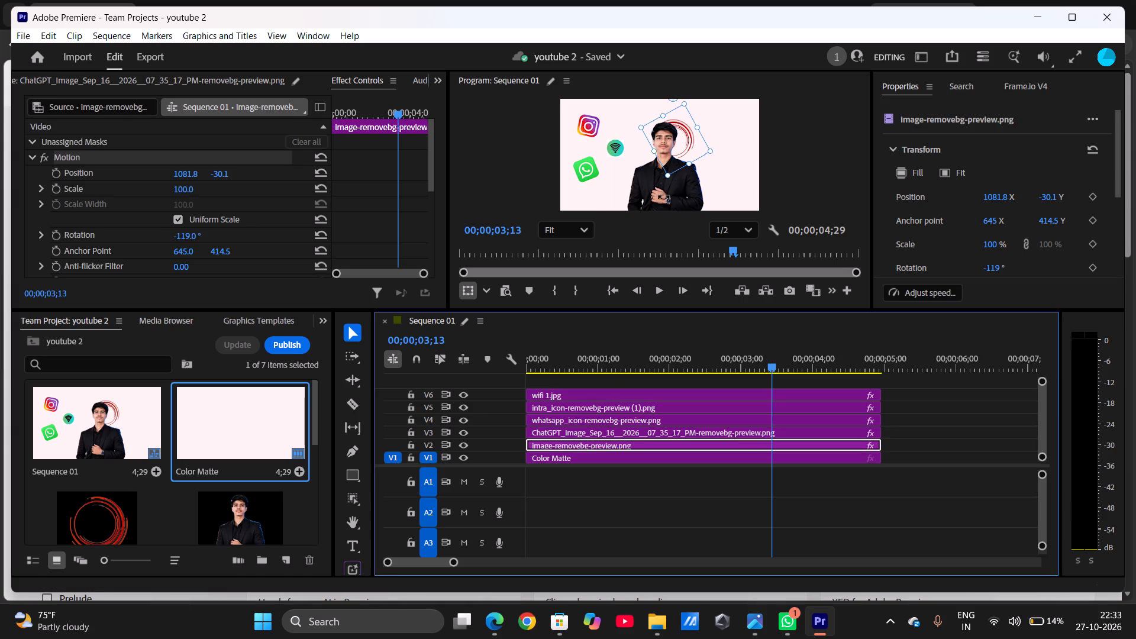
drag(692, 138, 682, 131)
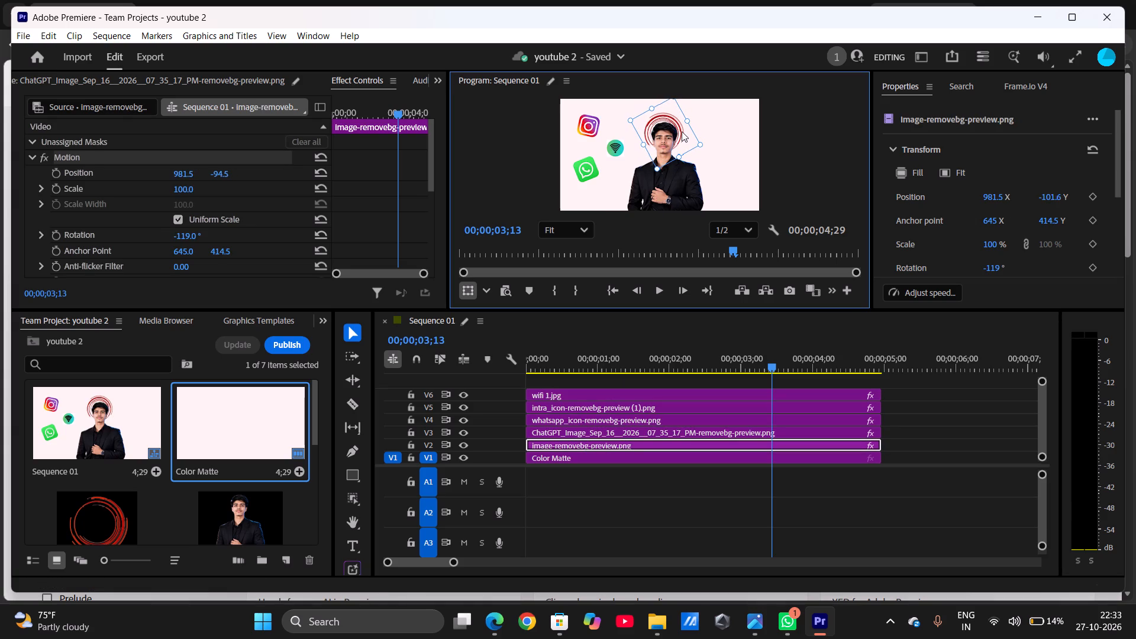
drag(682, 131, 682, 134)
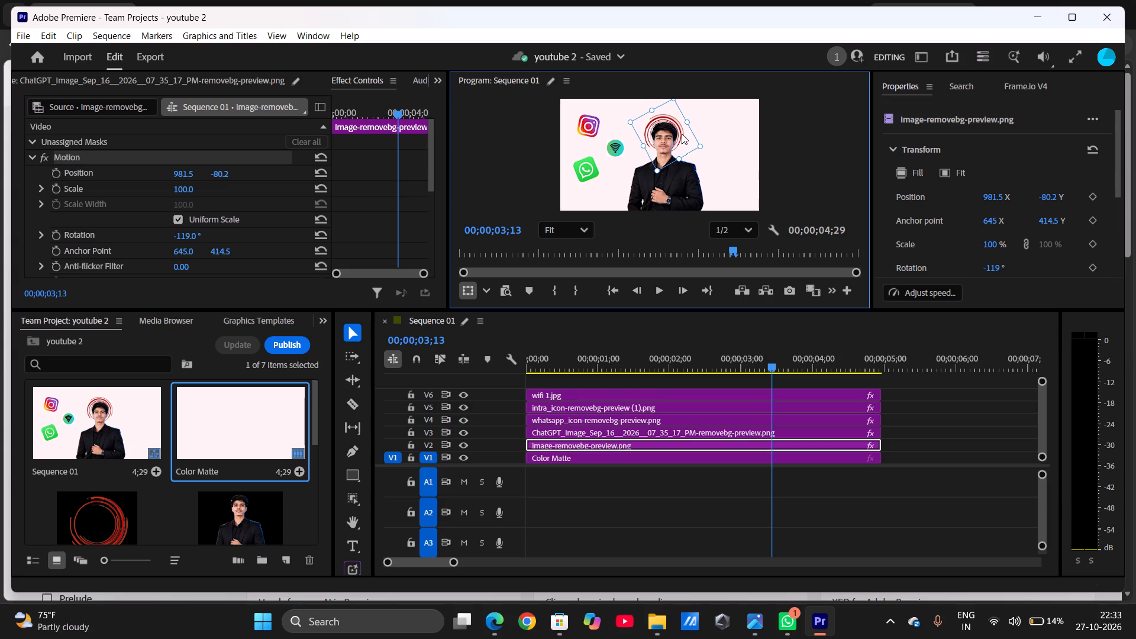
drag(682, 134, 680, 161)
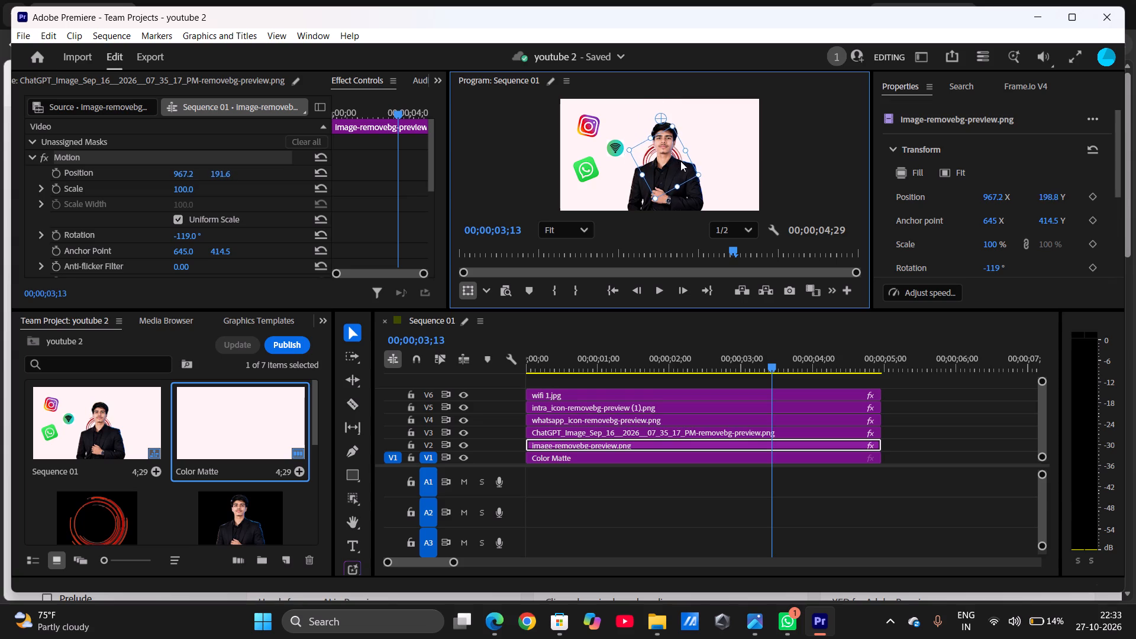
drag(680, 161, 680, 154)
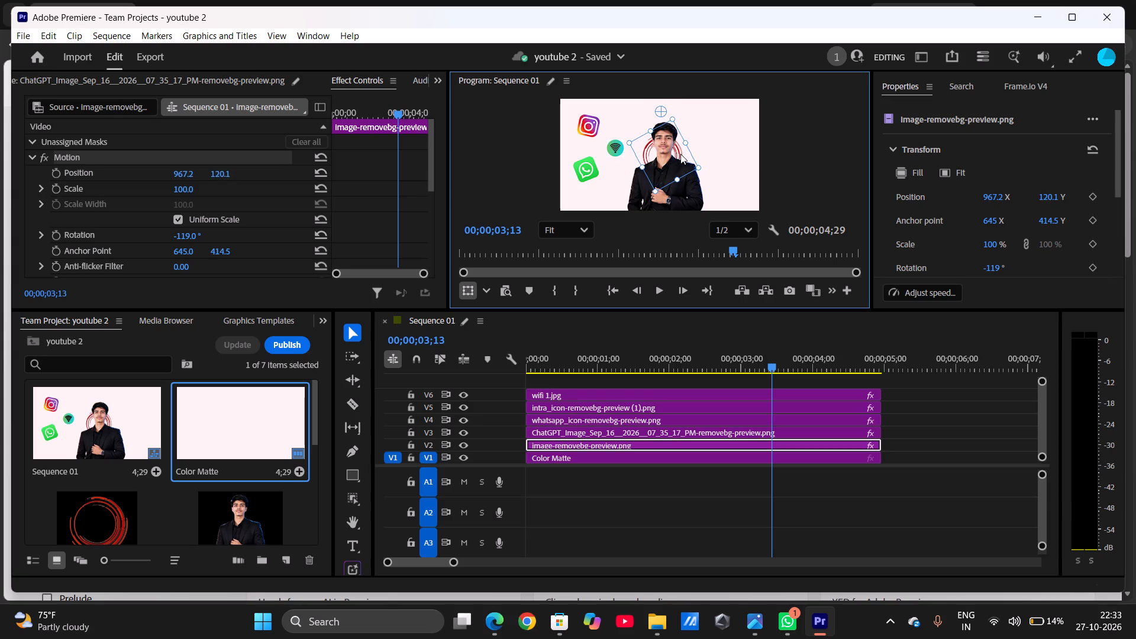
drag(680, 154, 681, 153)
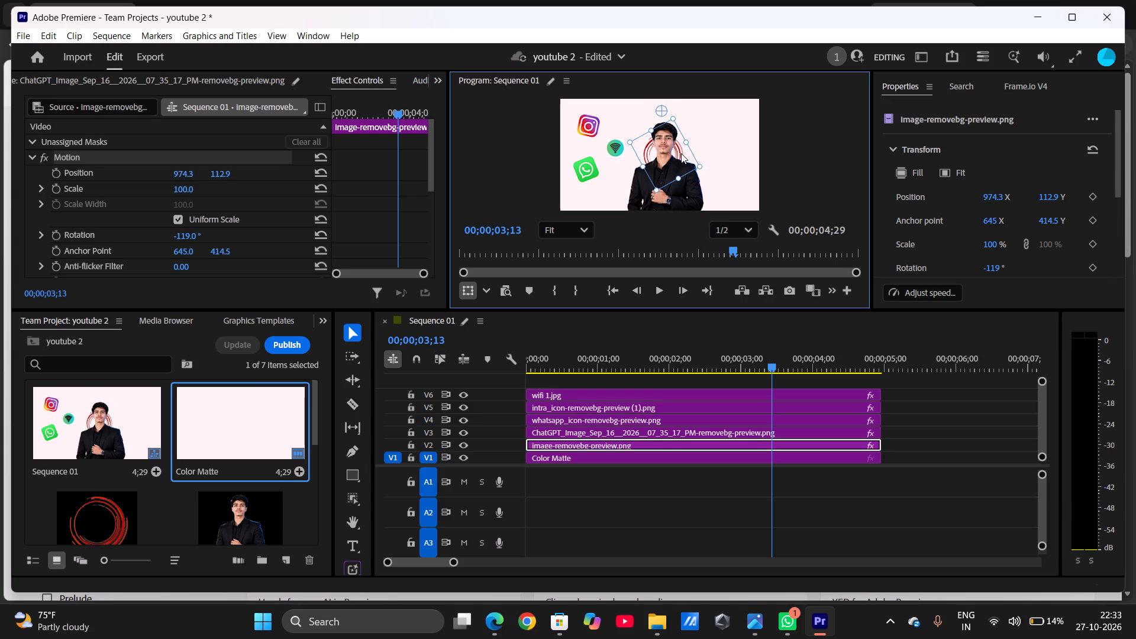
Enlarge the red ring to about 153.7% scale and recentre it behind the man's head at about 974.3, -87.3.
drag(689, 141, 695, 135)
drag(657, 160, 657, 135)
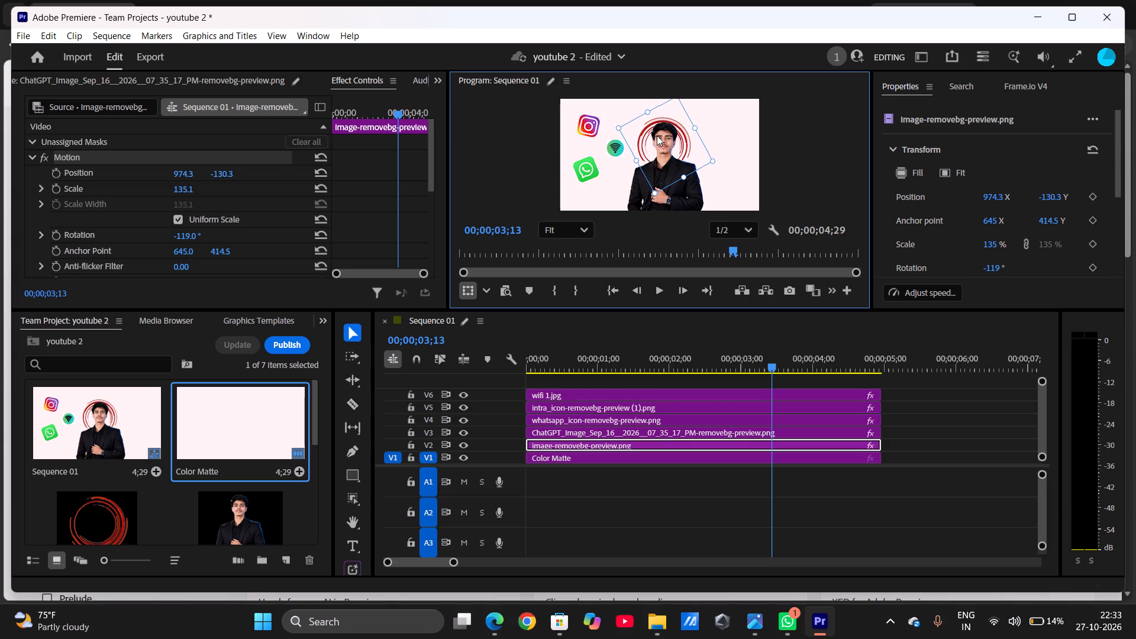
drag(657, 135, 657, 140)
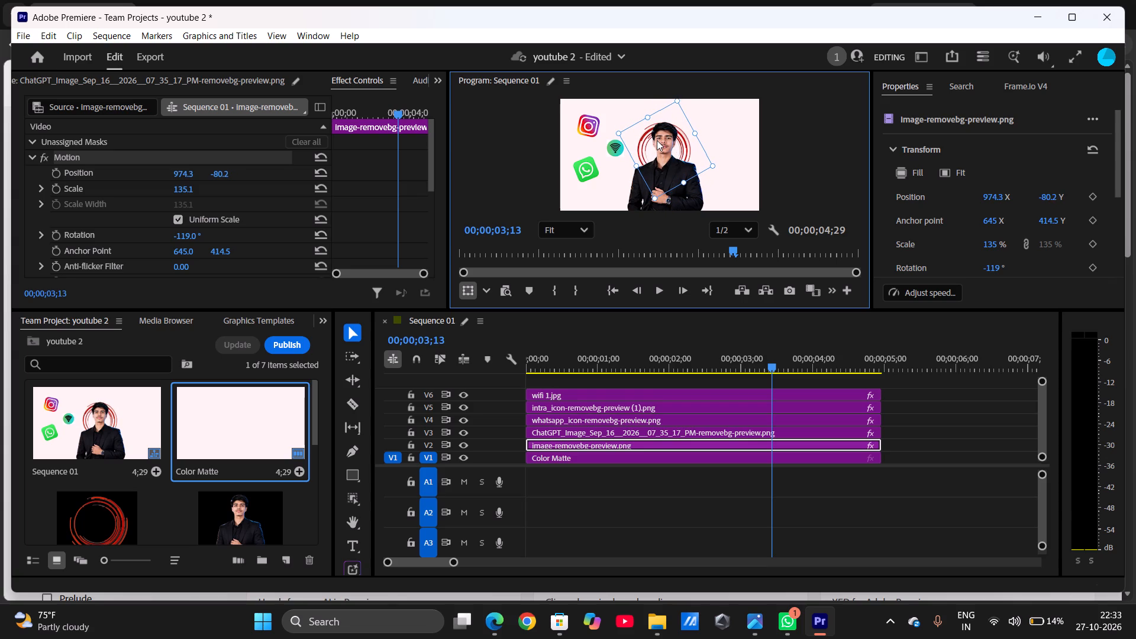
drag(657, 140, 657, 140)
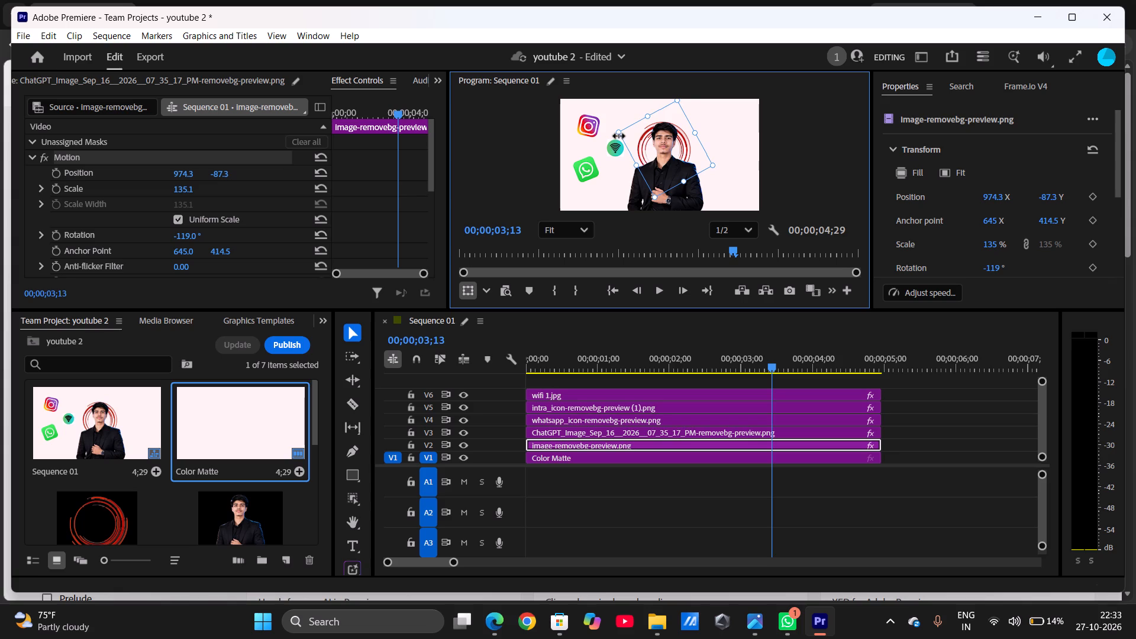
drag(619, 136, 609, 132)
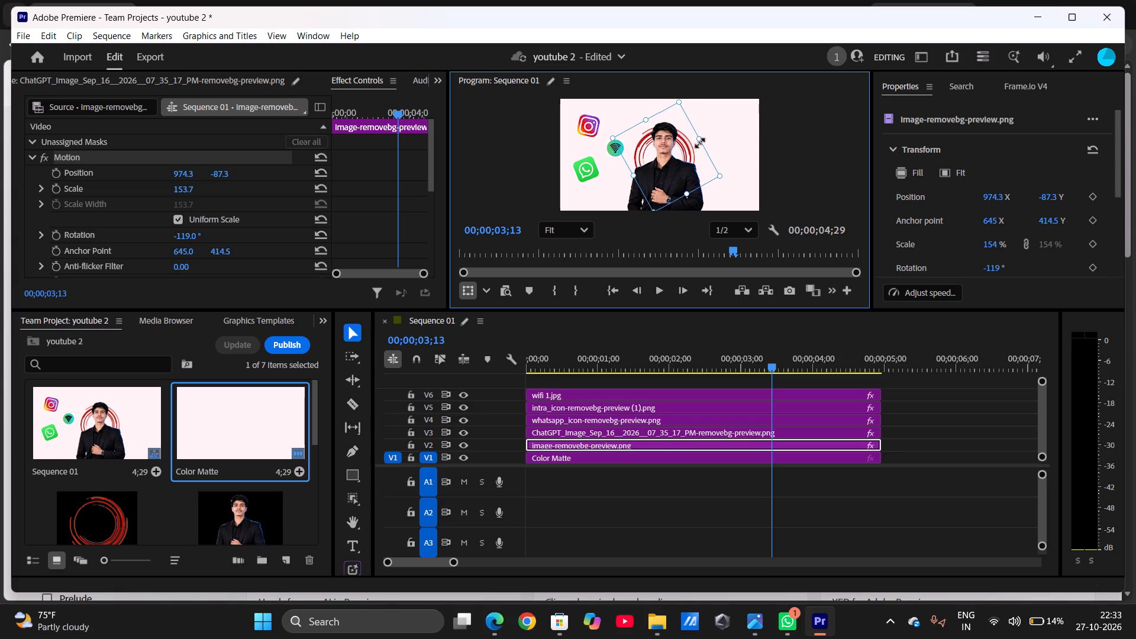
click(732, 138)
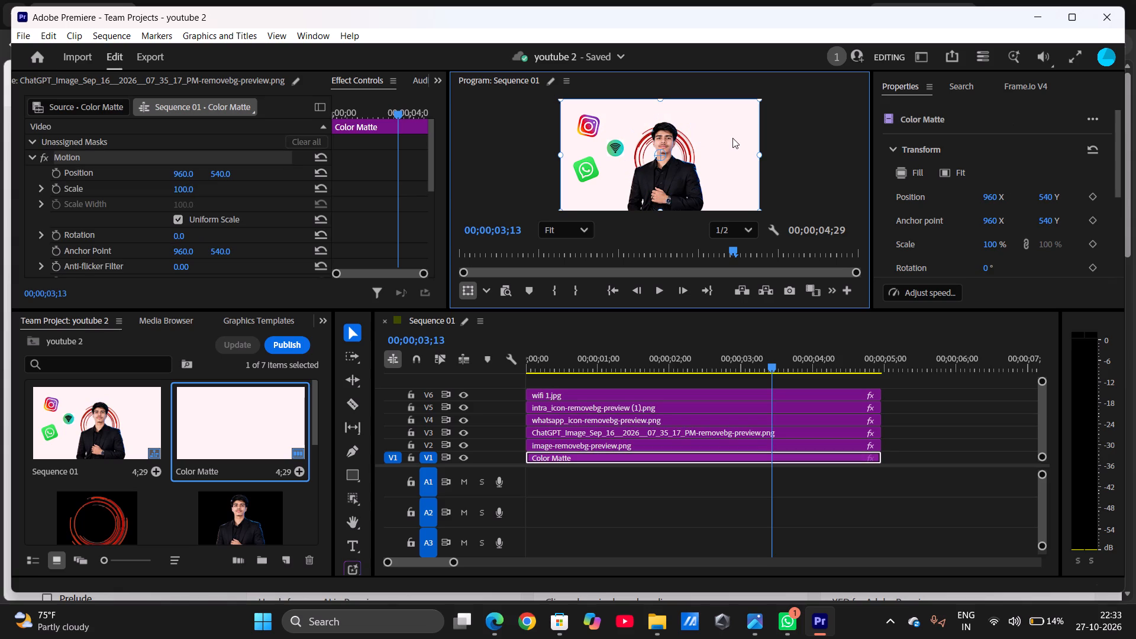